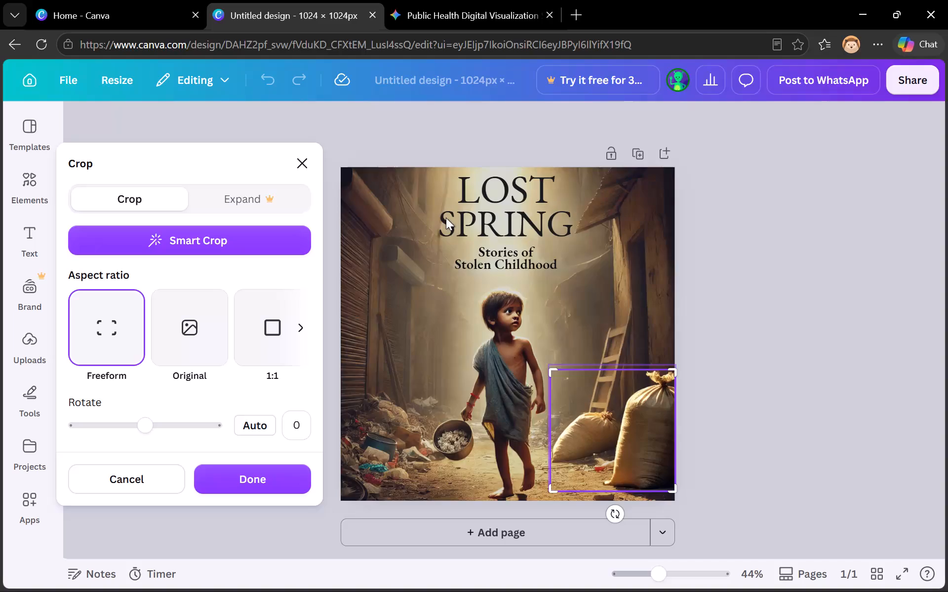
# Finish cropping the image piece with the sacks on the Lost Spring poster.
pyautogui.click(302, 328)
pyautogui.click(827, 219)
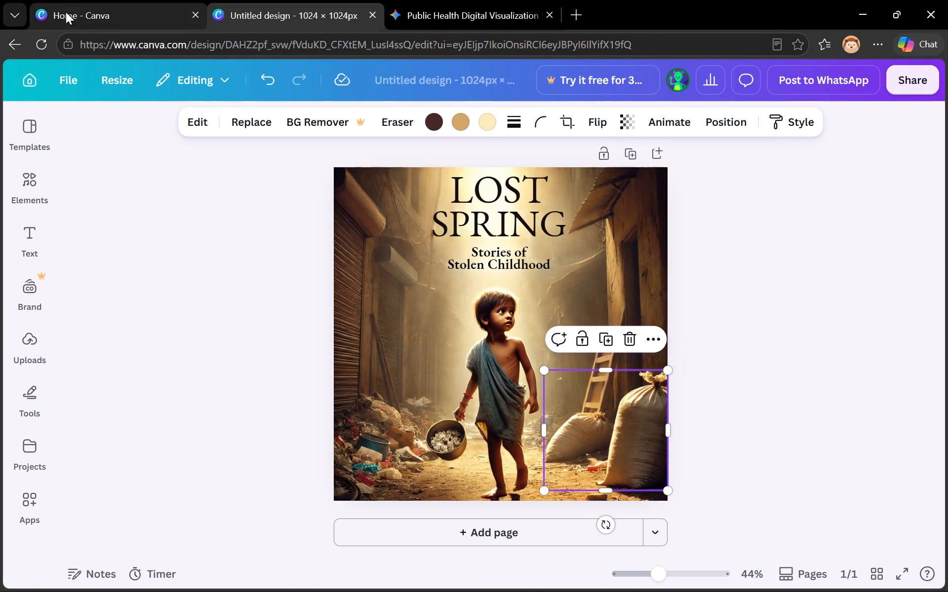
# Return to the home page and move the untitled Lost Spring design to the trash.
pyautogui.click(24, 83)
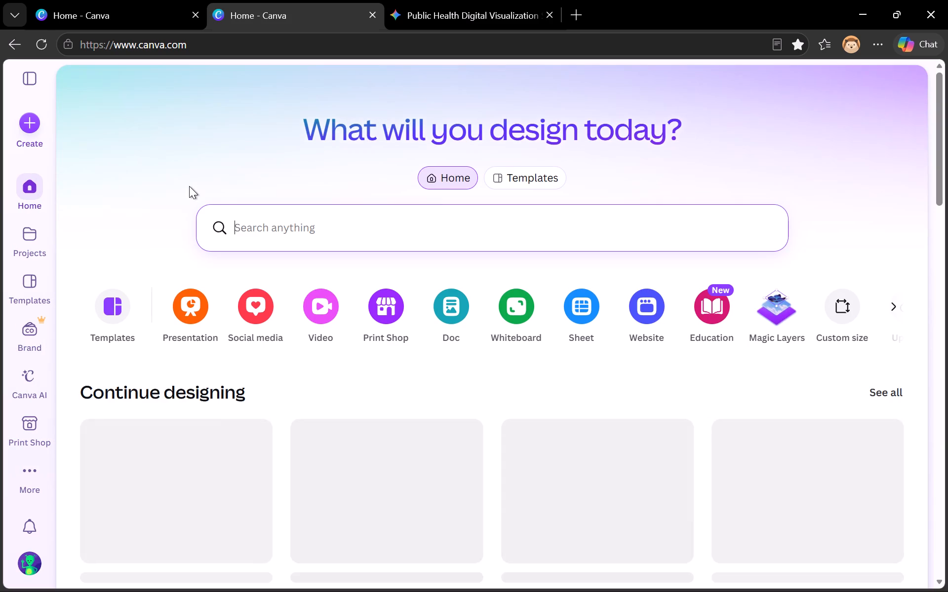
pyautogui.scroll(-2, 316, 260)
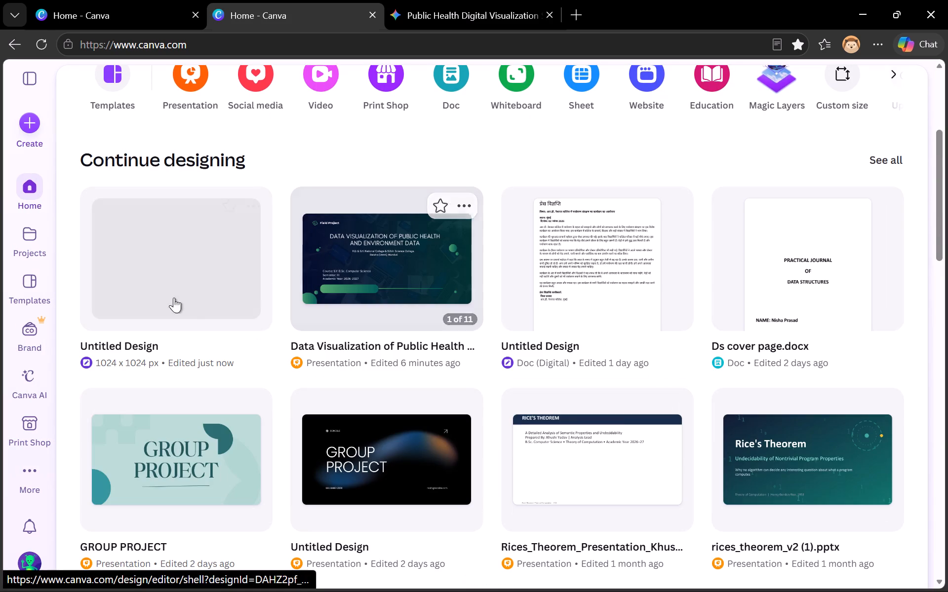
pyautogui.click(168, 278)
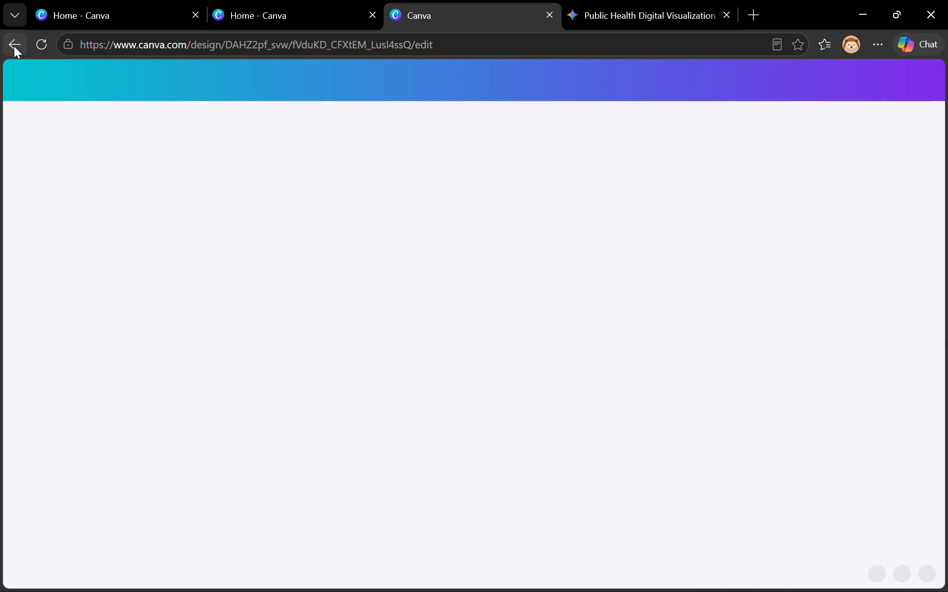
pyautogui.click(14, 46)
pyautogui.click(257, 199)
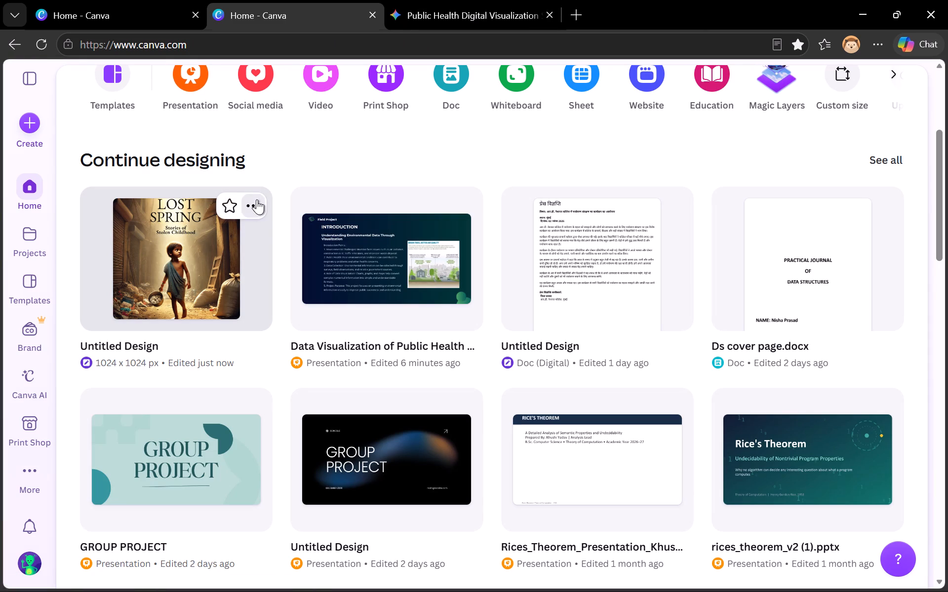
pyautogui.scroll(-2, 294, 408)
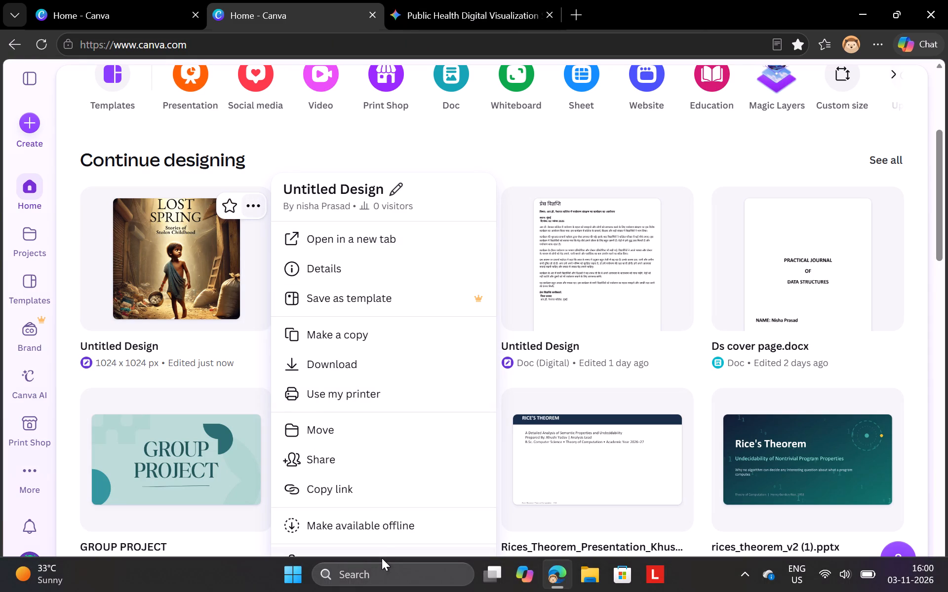
pyautogui.click(373, 559)
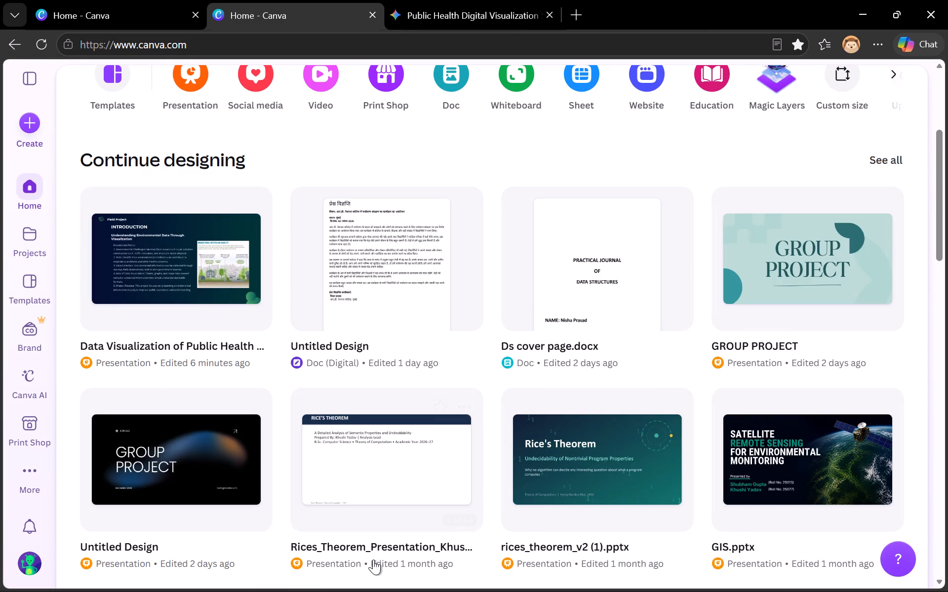
# Create a new Mobile Video design of 1080 × 1920 px from the popular formats.
pyautogui.scroll(-4, 574, 430)
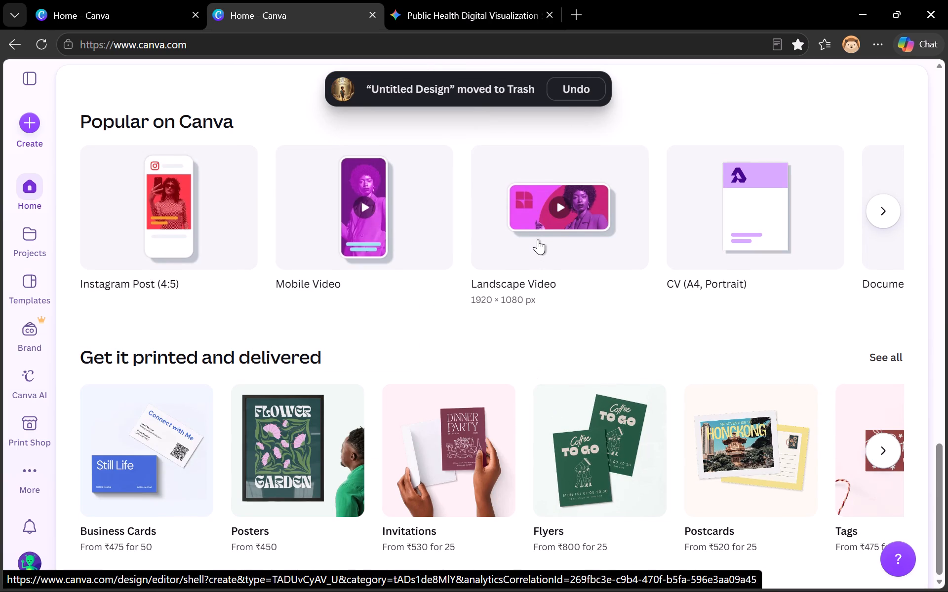
pyautogui.click(369, 188)
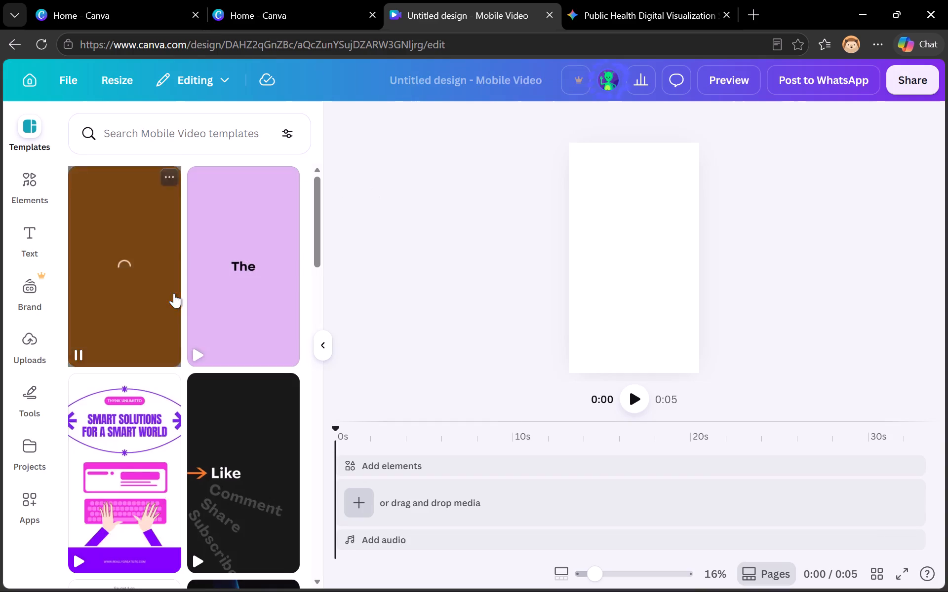
# Browse the mobile video templates and add the "IS YOUR BUSINESS" page of the Orange and Green Modern Simple Business Services Advertising template.
pyautogui.scroll(-6, 174, 293)
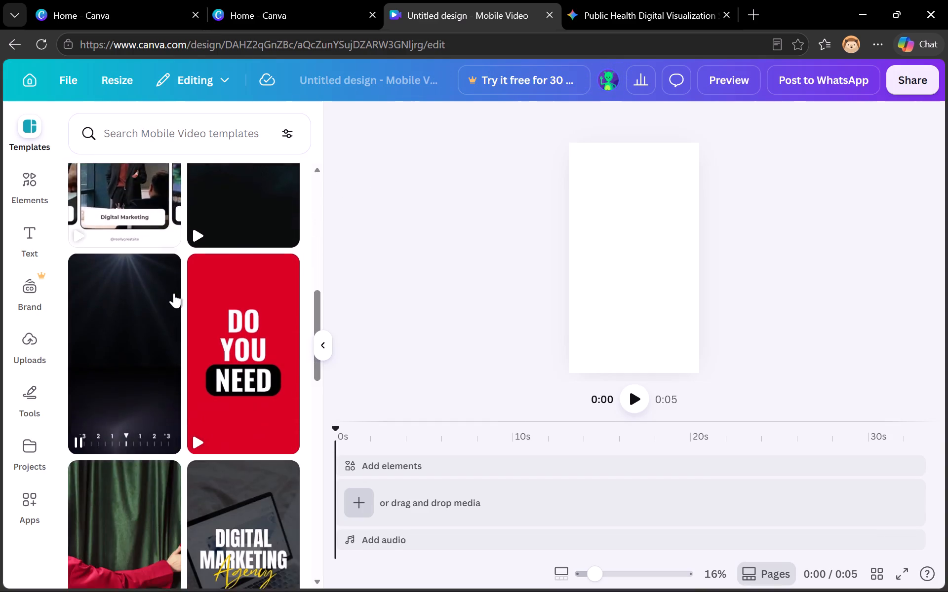
pyautogui.scroll(-4, 174, 293)
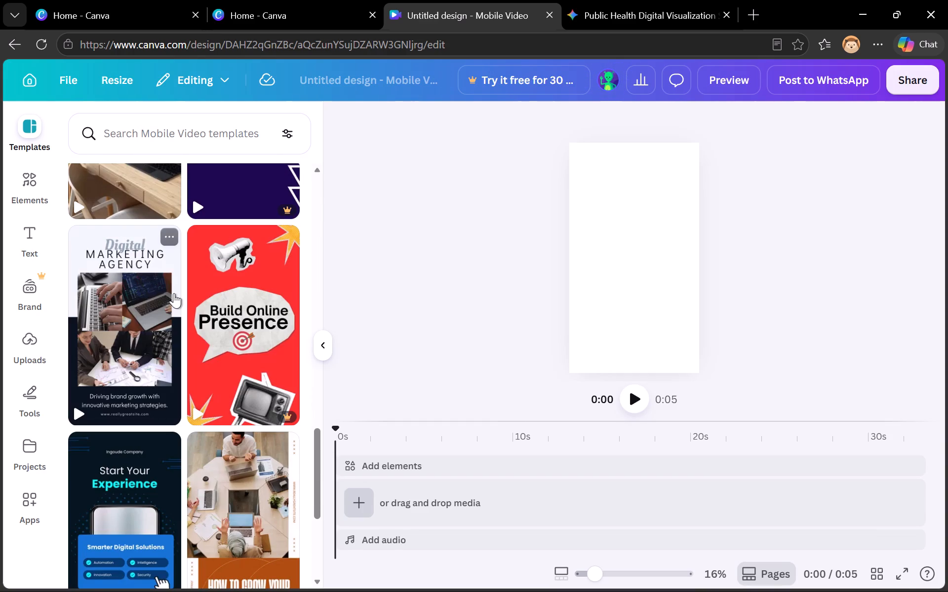
pyautogui.scroll(8, 123, 341)
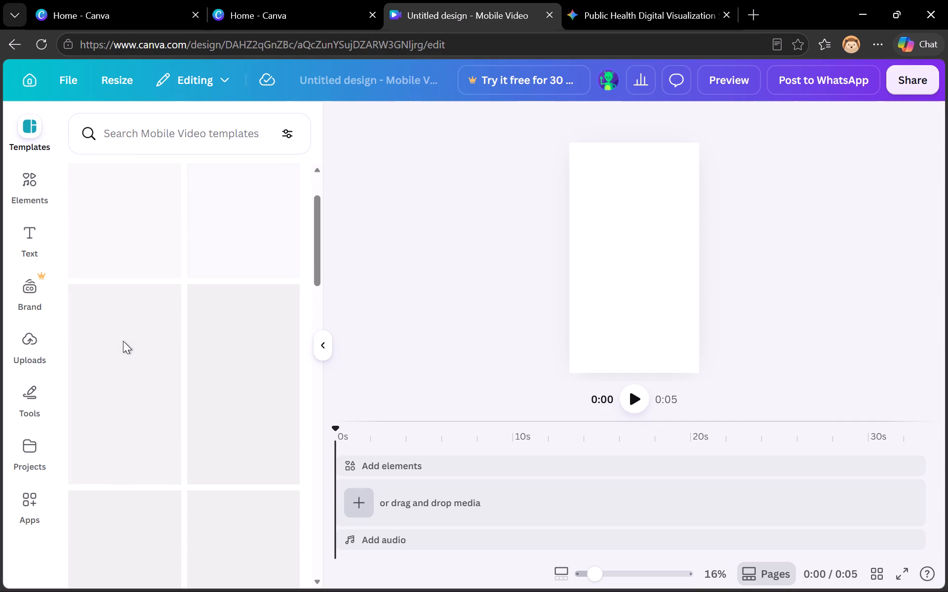
pyautogui.scroll(4, 158, 313)
pyautogui.click(154, 312)
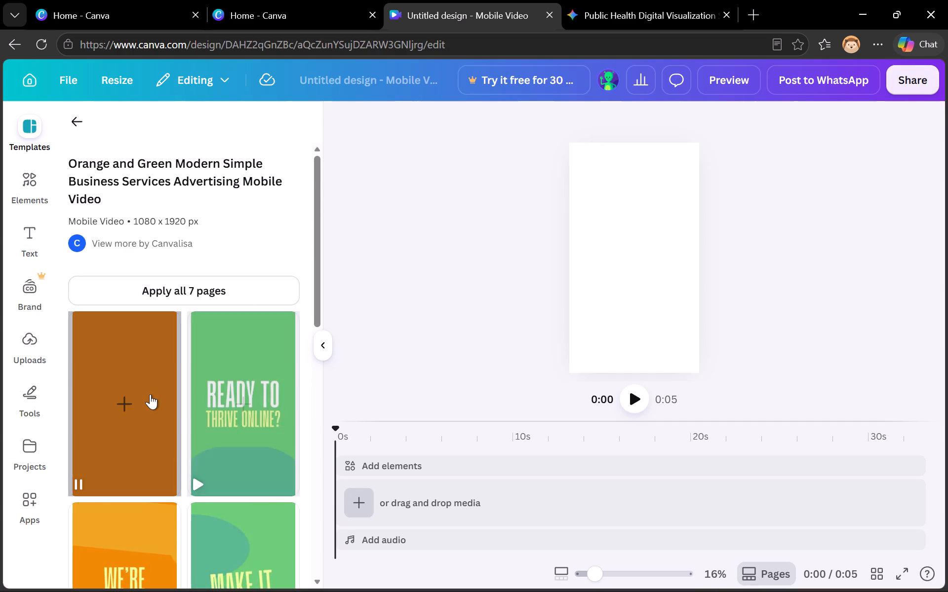
pyautogui.click(147, 395)
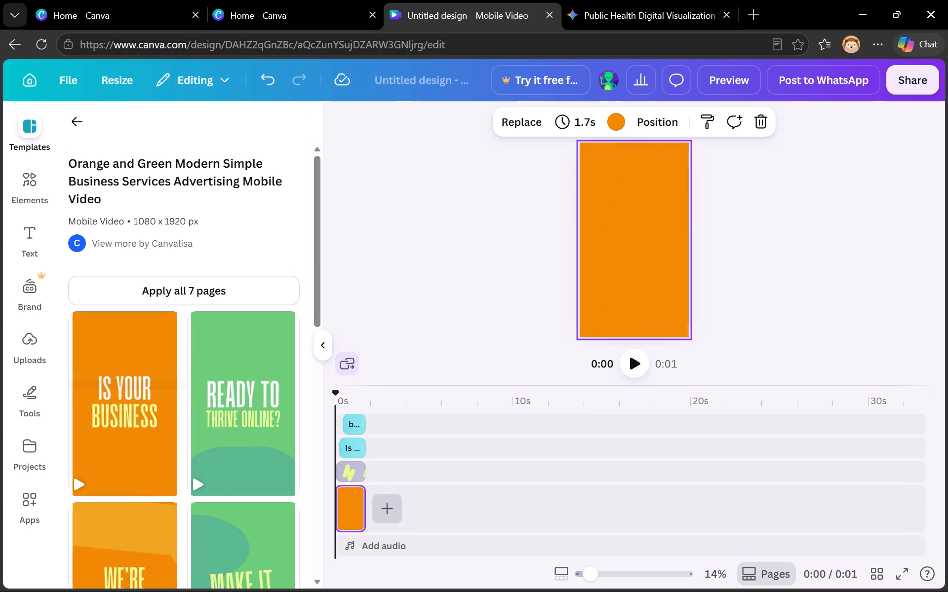
# Play the orange page to preview its animation.
pyautogui.click(638, 360)
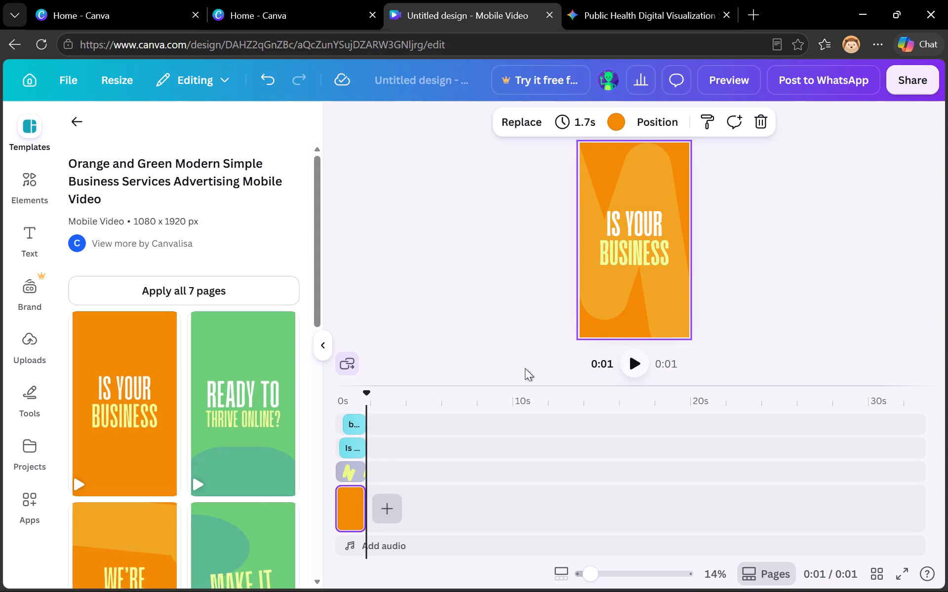
# Replace the heading "IS YOUR" with "MY NAME IS", widening its text box to fit one line and centring it on the page.
pyautogui.click(356, 426)
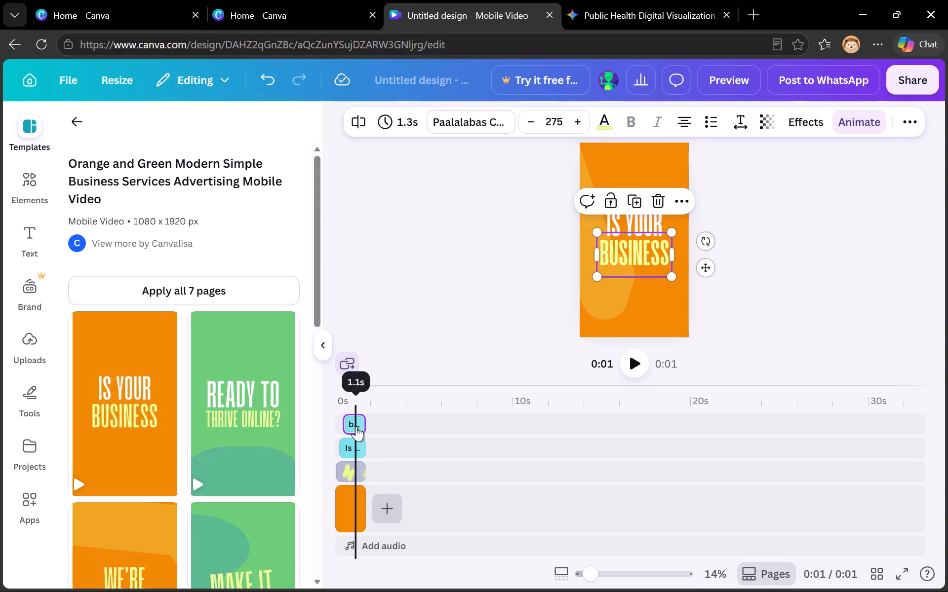
pyautogui.click(349, 449)
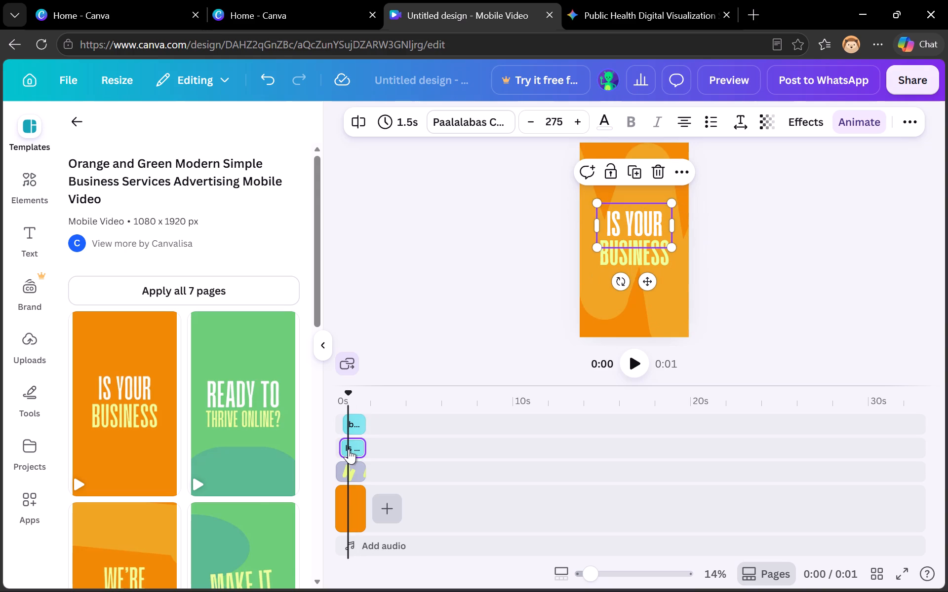
pyautogui.click(632, 222)
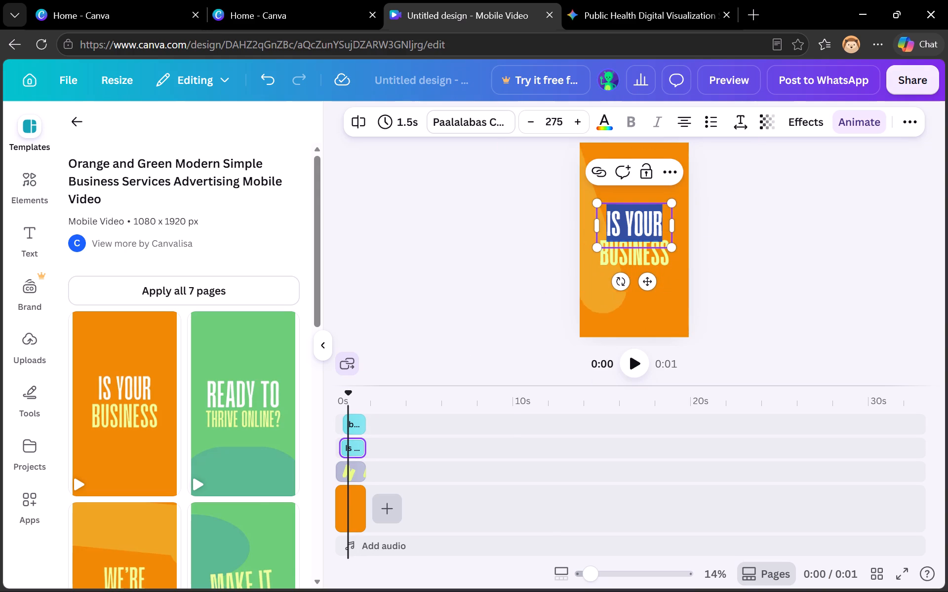
pyautogui.write('MY')
pyautogui.press('space')
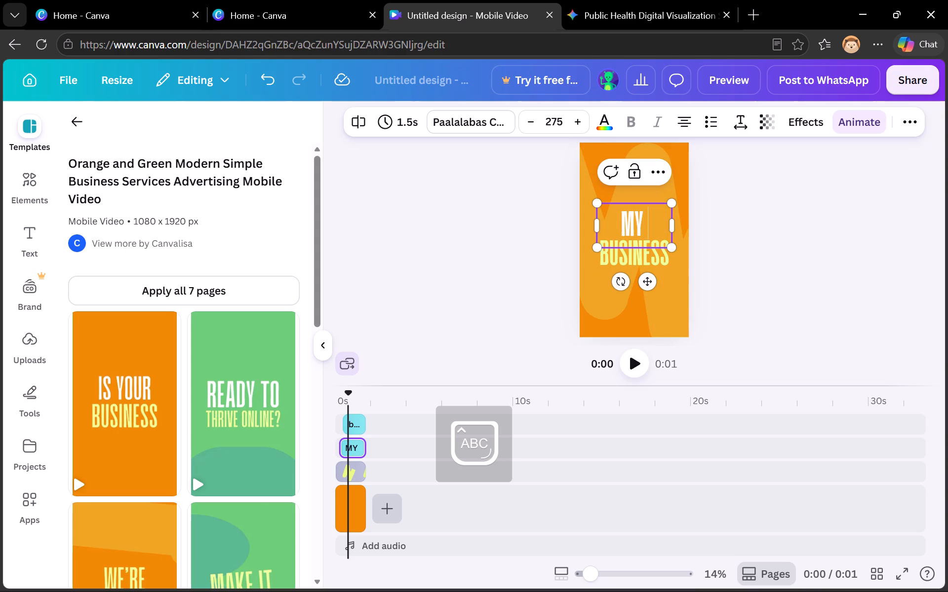
pyautogui.write('NAME')
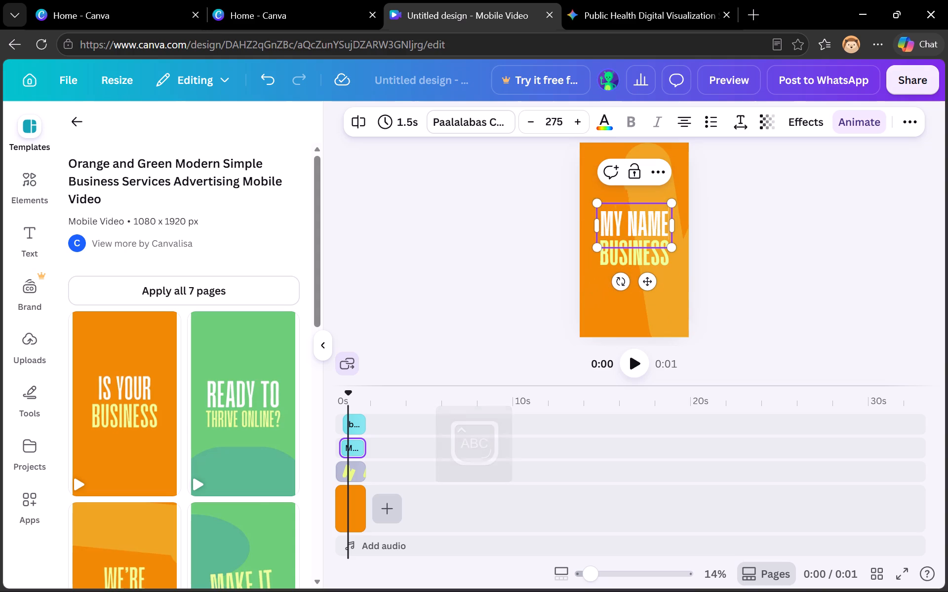
pyautogui.press('space')
pyautogui.write('IS')
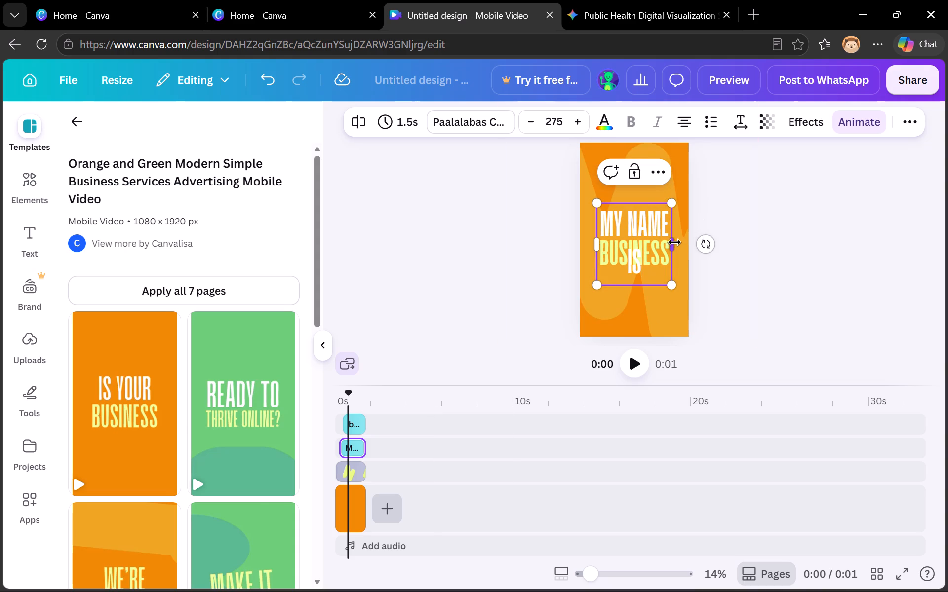
pyautogui.moveTo(673, 244); pyautogui.dragTo(691, 242)
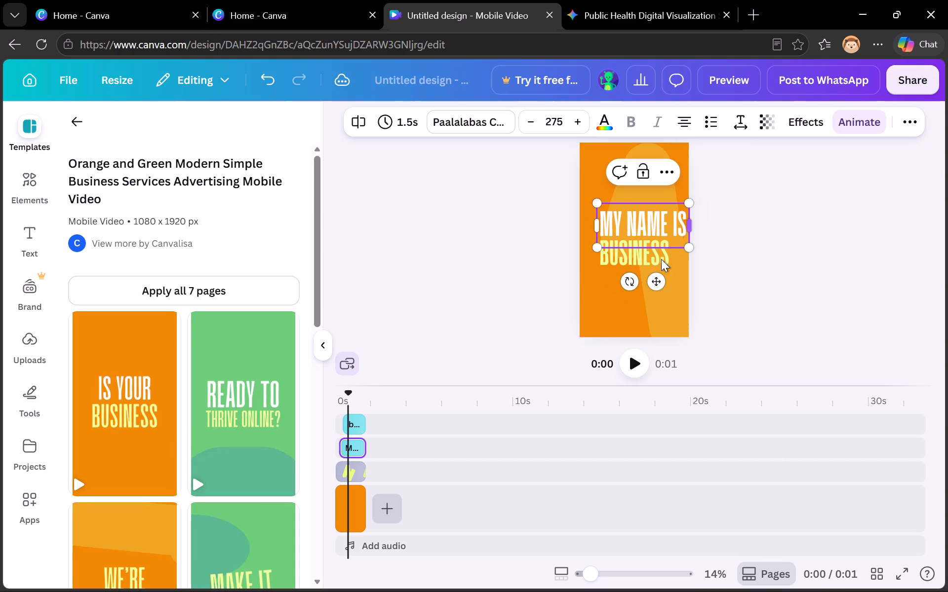
pyautogui.moveTo(655, 276); pyautogui.dragTo(646, 275)
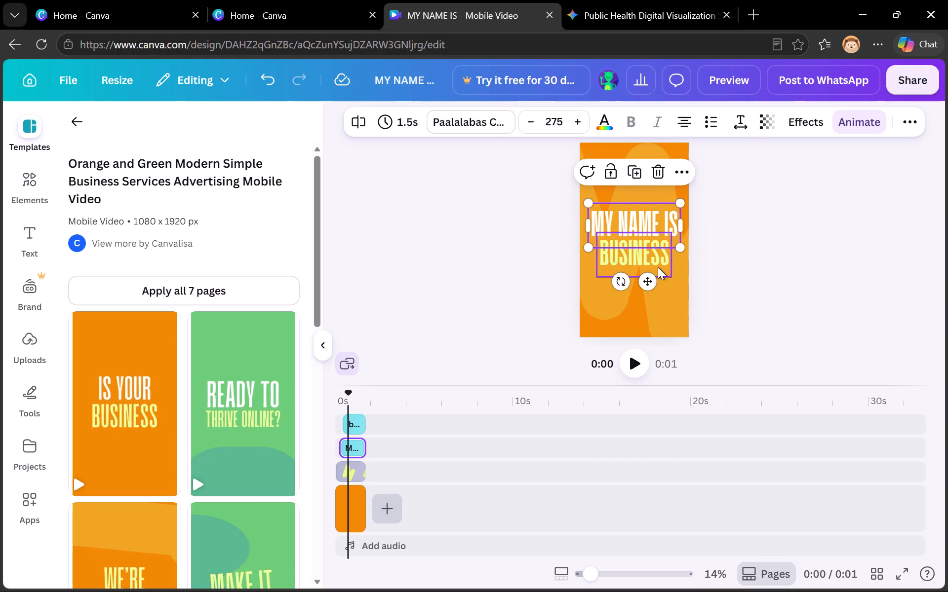
# Replace the word "BUSINESS" on the orange page with "NISHA".
pyautogui.doubleClick(658, 267)
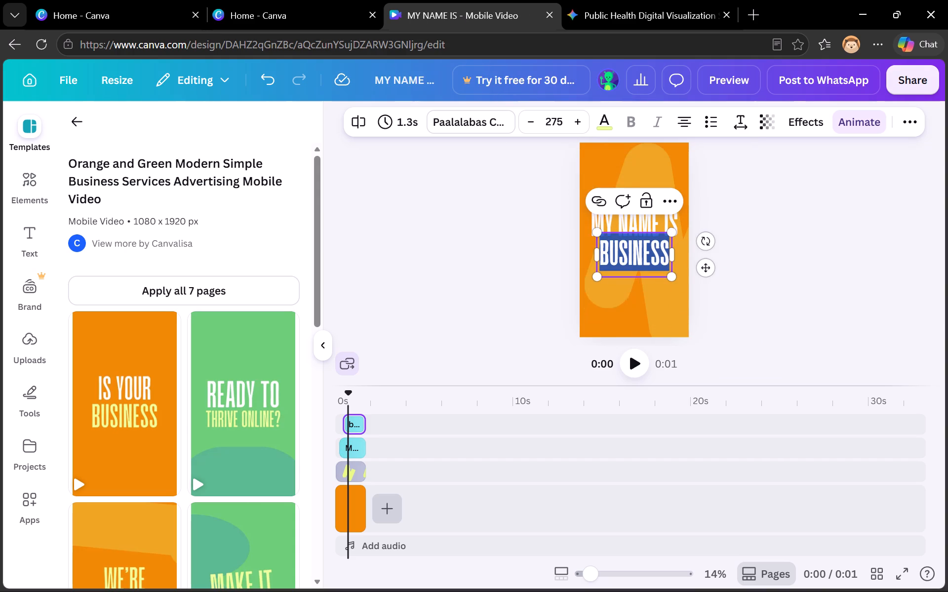
pyautogui.write('NISHA')
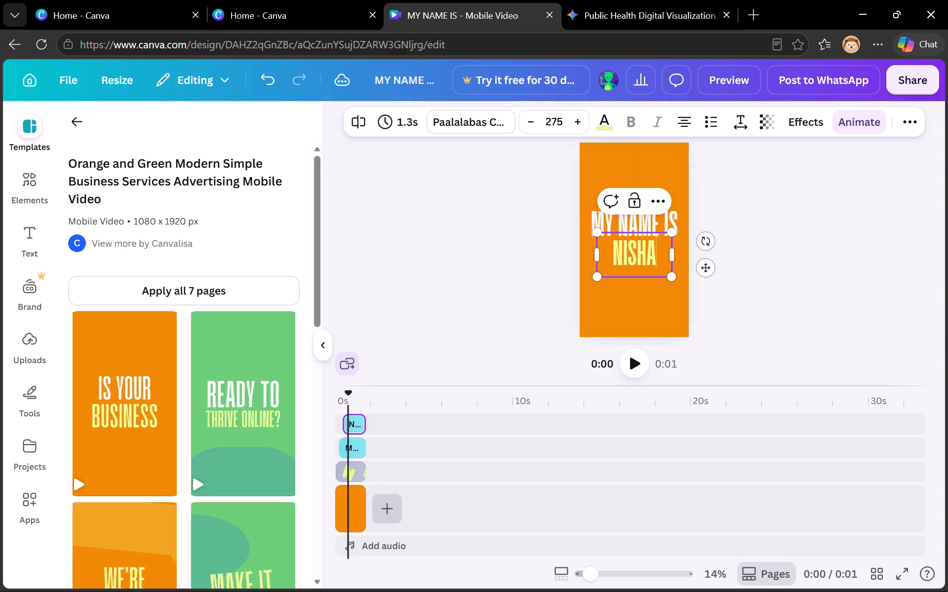
pyautogui.click(860, 308)
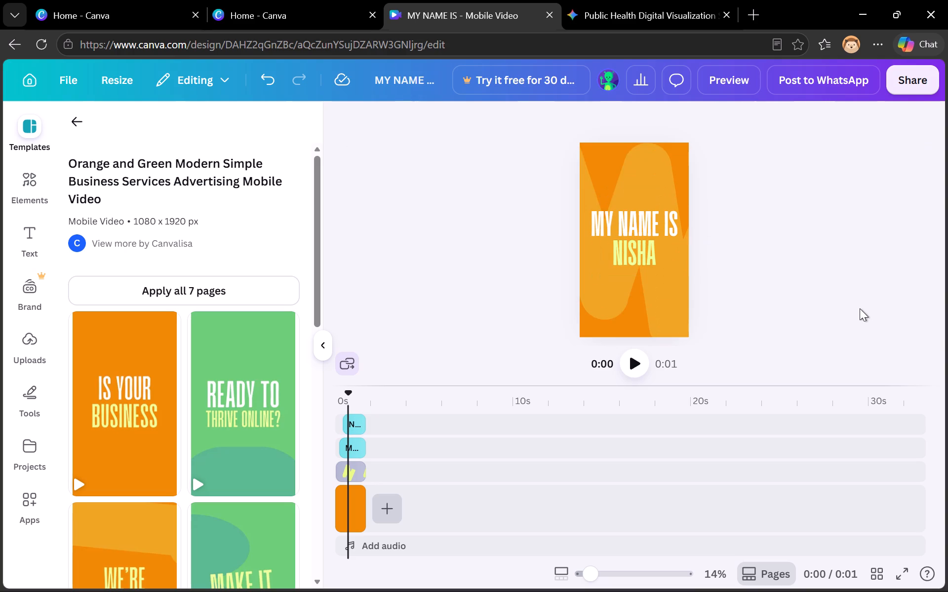
# Change the upper heading on the orange page to "THIS IS".
pyautogui.doubleClick(662, 230)
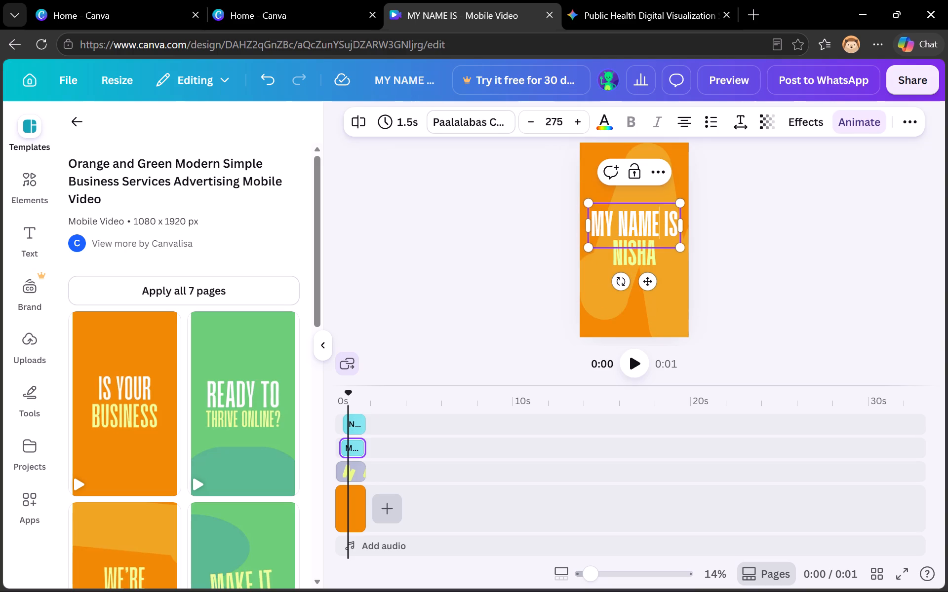
pyautogui.tripleClick(662, 230)
pyautogui.write('THIS IS')
pyautogui.click(773, 227)
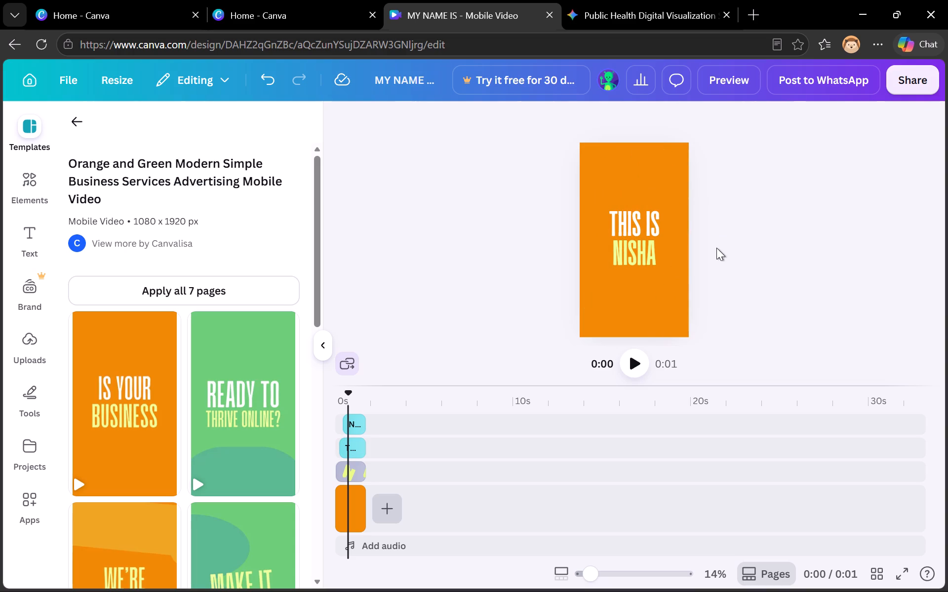
# Play the orange page to preview the edited text.
pyautogui.click(643, 359)
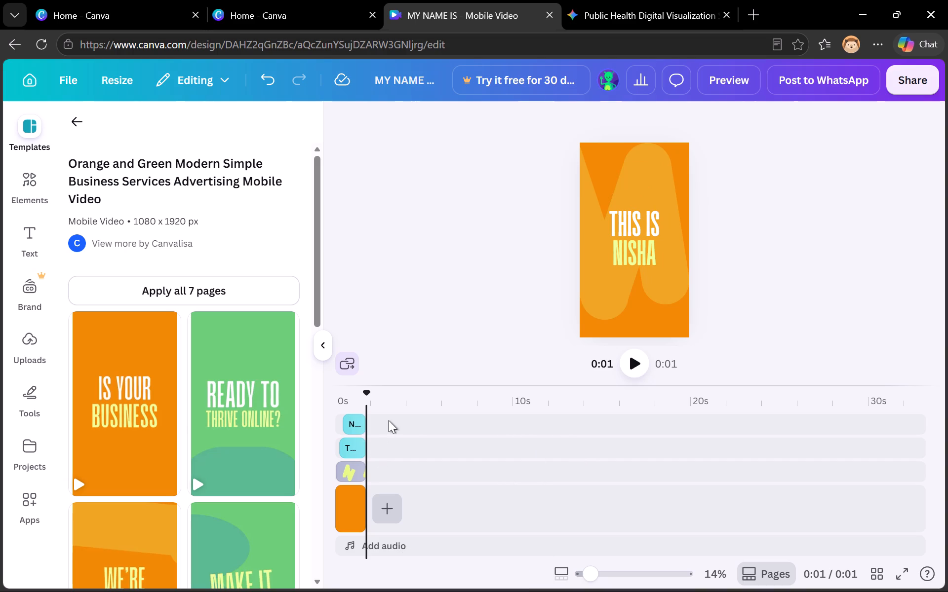
# Add the green "READY TO THRIVE ONLINE?" template page after the orange page.
pyautogui.click(278, 428)
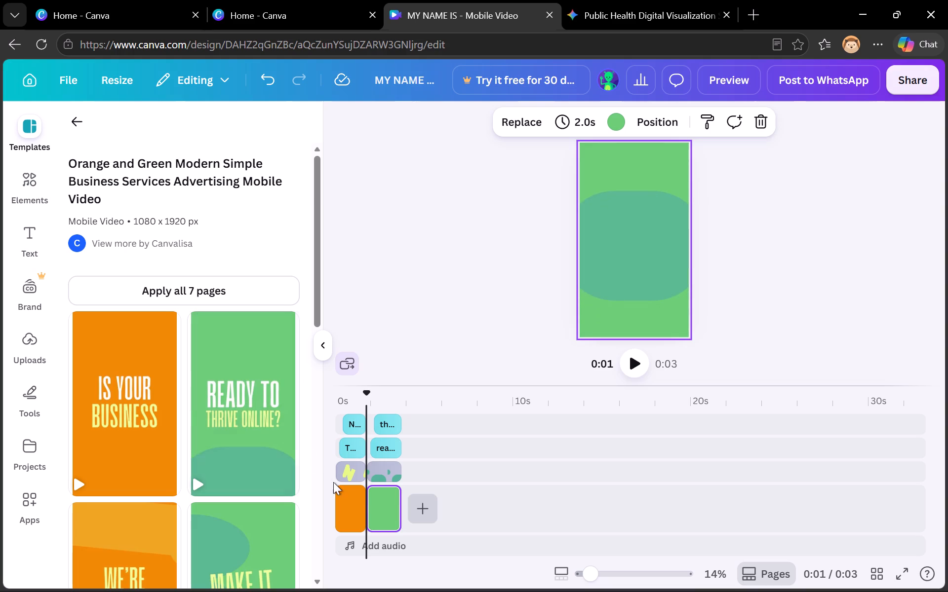
# Extend the orange page on the timeline from its start edge to a duration of about 2.2 s.
pyautogui.click(345, 511)
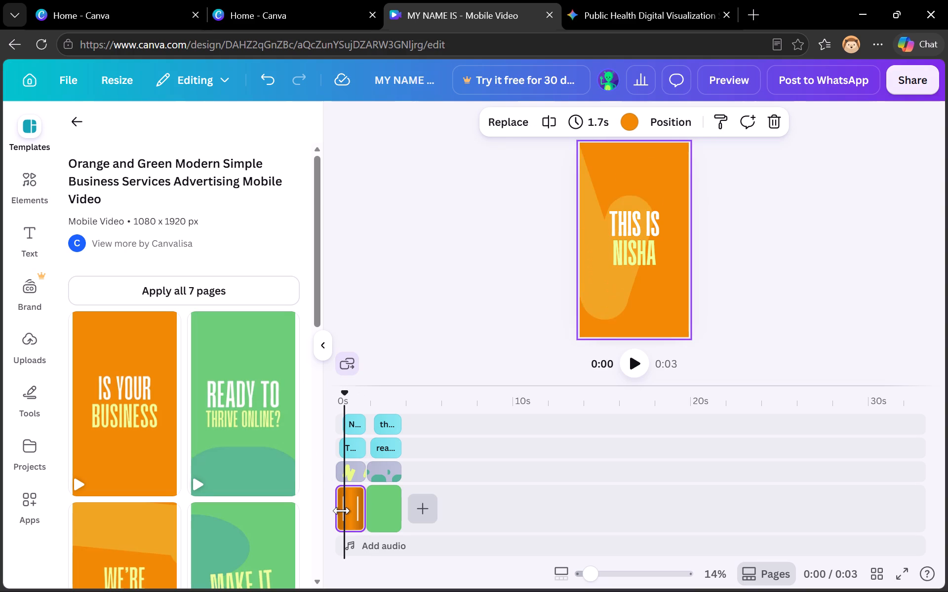
pyautogui.moveTo(342, 511); pyautogui.dragTo(325, 514)
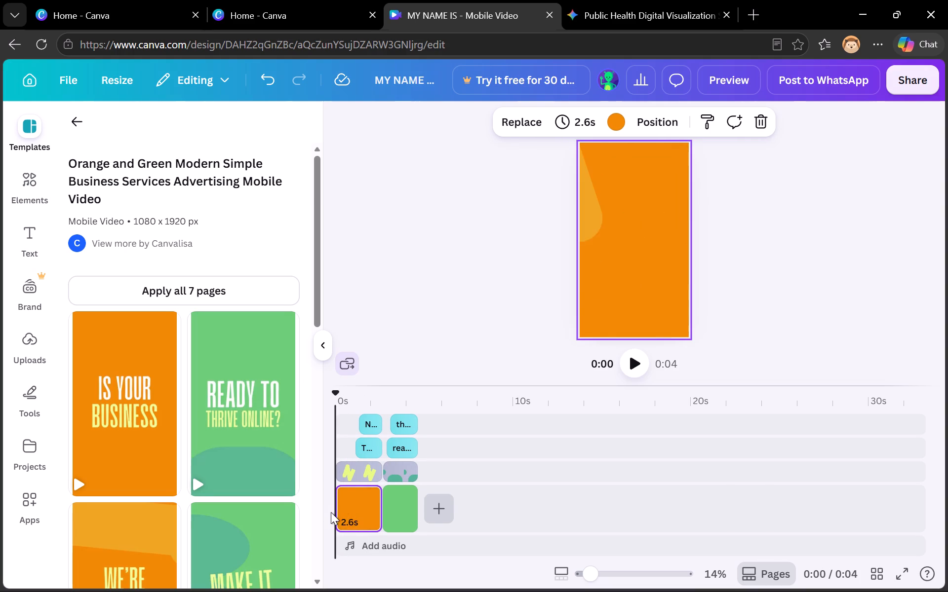
pyautogui.moveTo(339, 513); pyautogui.dragTo(347, 512)
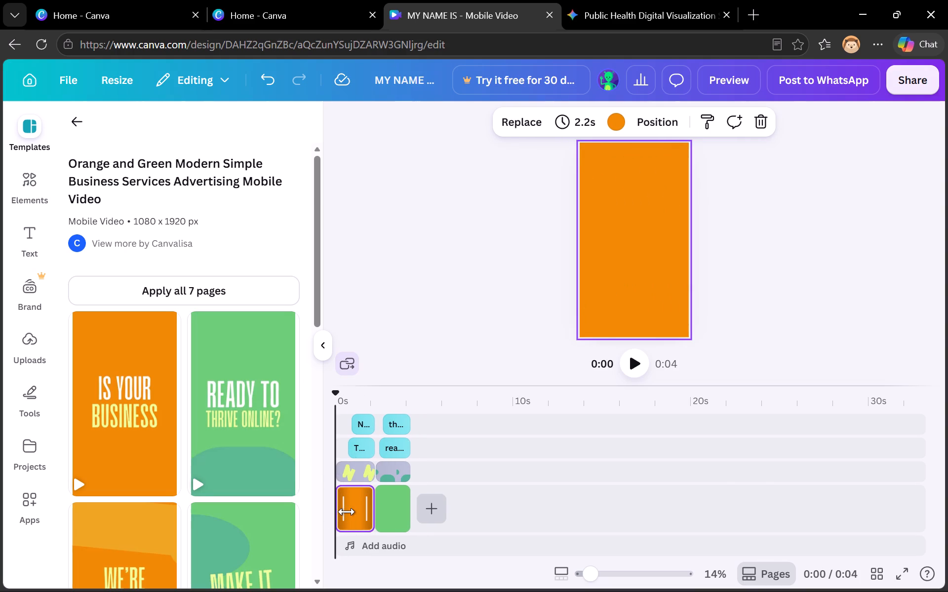
# Hide the template list and play the two-page video through to check it.
pyautogui.click(324, 351)
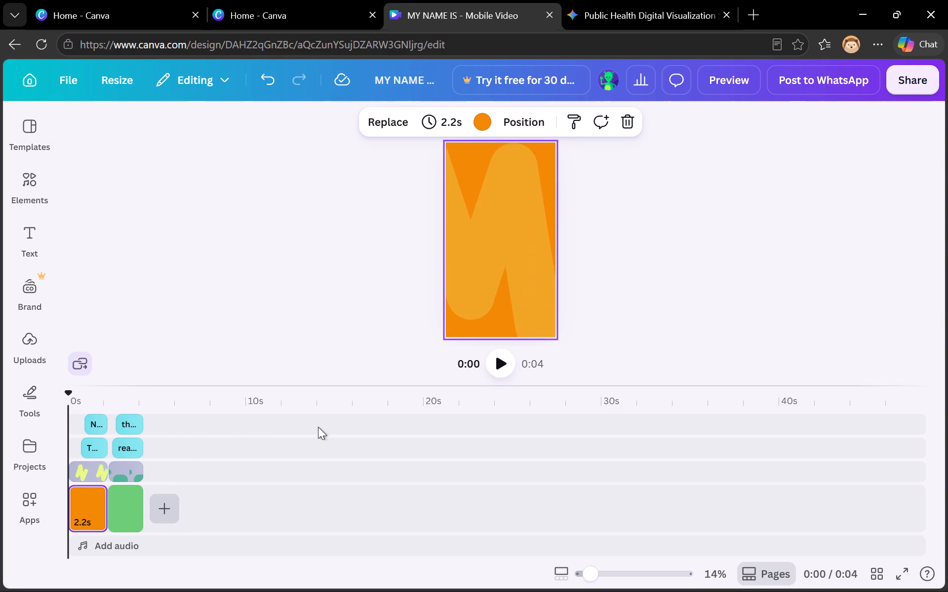
pyautogui.click(506, 364)
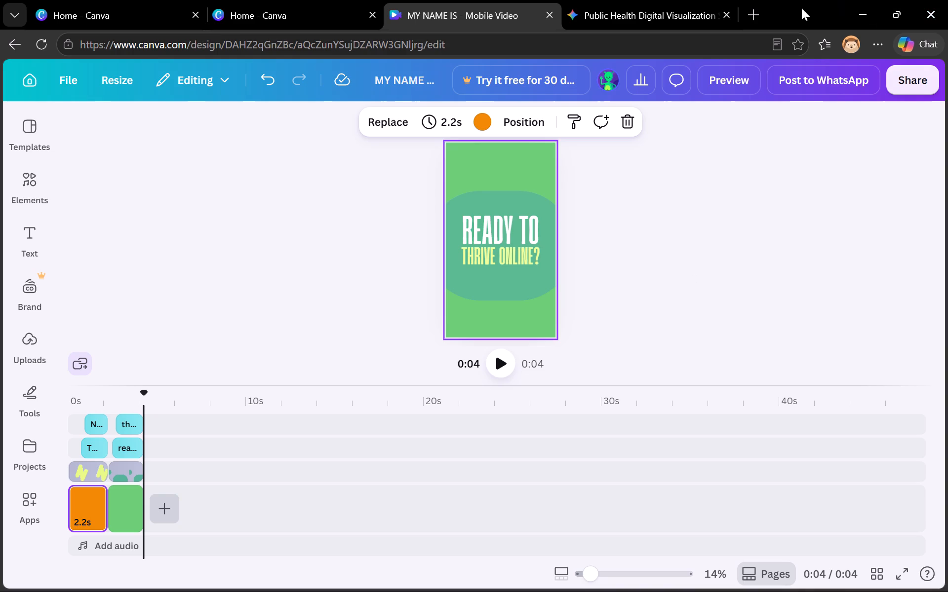
# Search the web for "crafty art" in a new browser tab.
pyautogui.click(750, 6)
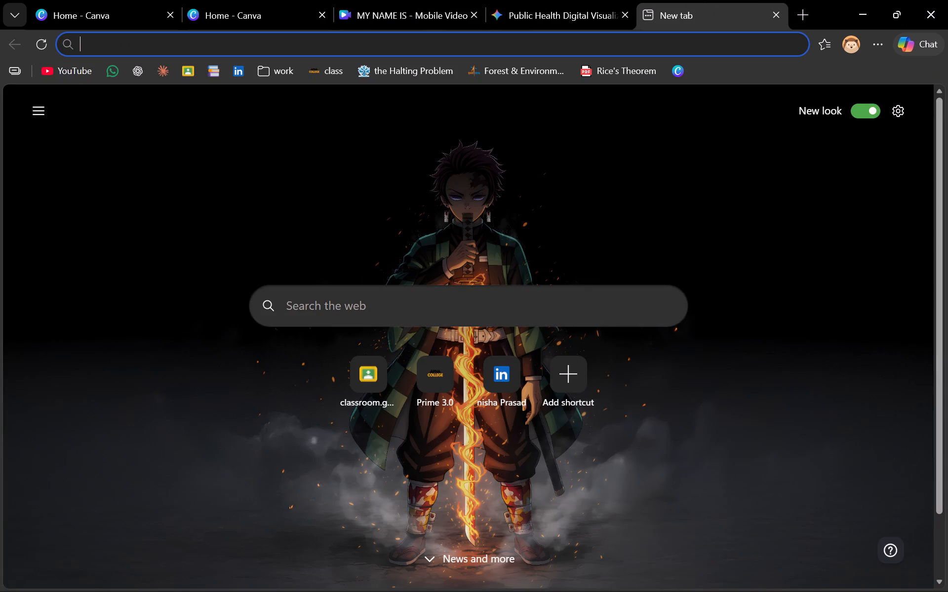
pyautogui.click(342, 298)
pyautogui.write('CRA')
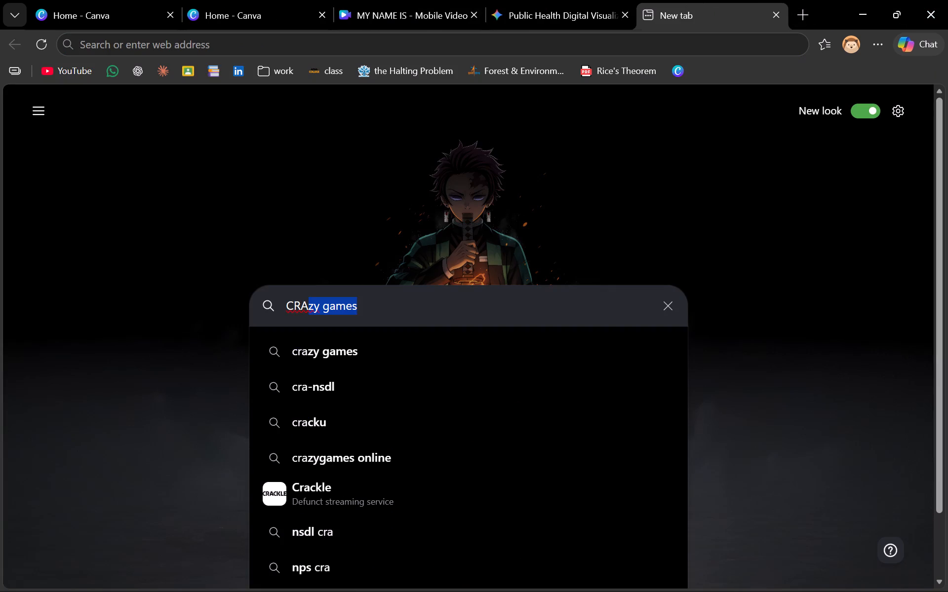
pyautogui.press('BackSpace')
pyautogui.press('BackSpace')
pyautogui.press('BackSpace')
pyautogui.press('BackSpace')
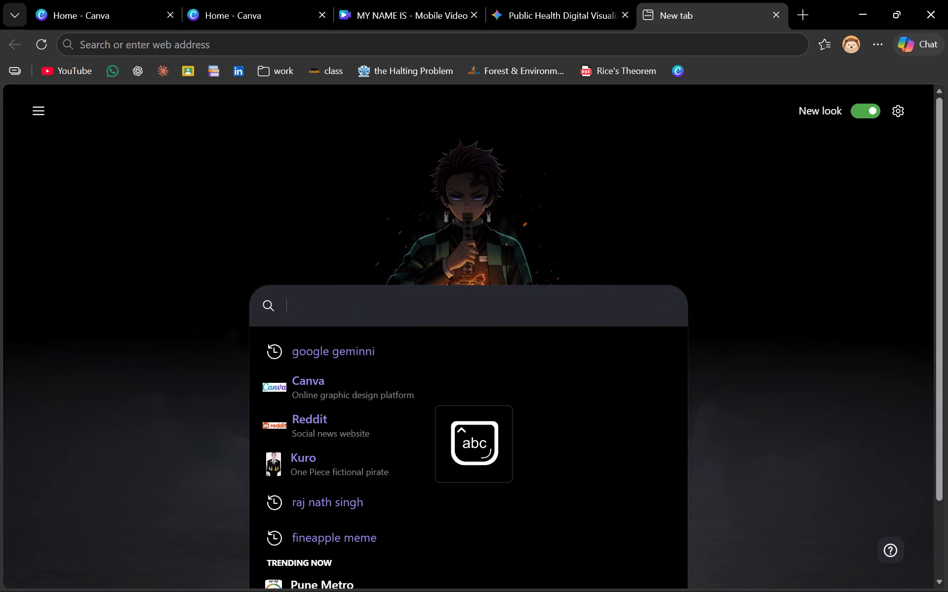
pyautogui.write('craft')
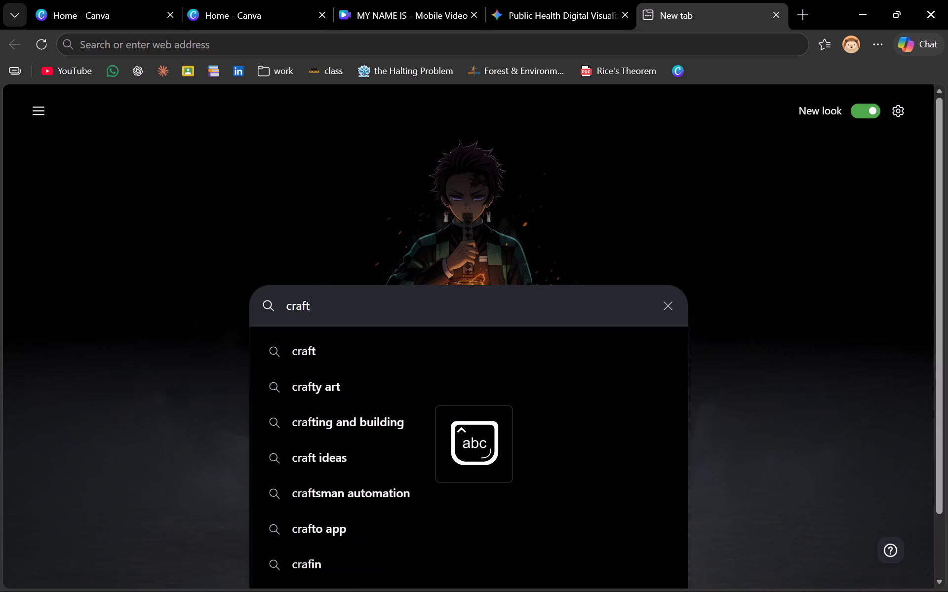
pyautogui.click(325, 390)
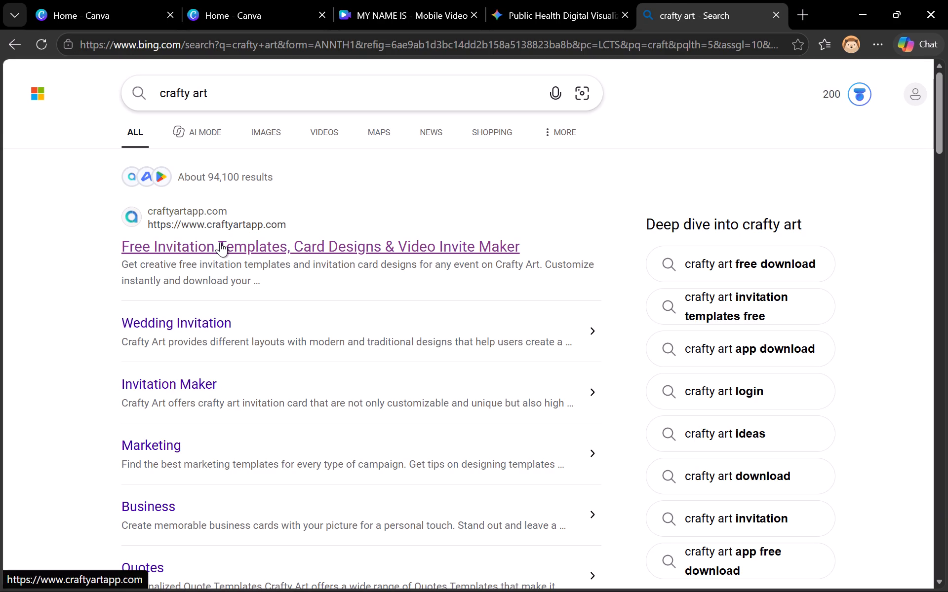
# Find and open the ArtCraft "Crafting Apps: open-source creative tools" page among the search results.
pyautogui.scroll(-1, 214, 243)
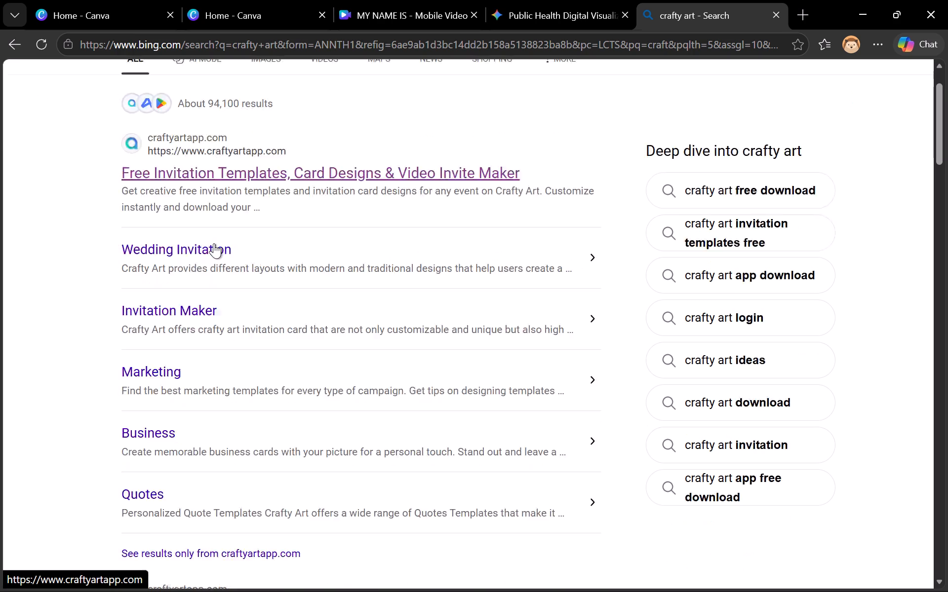
pyautogui.scroll(-3, 214, 243)
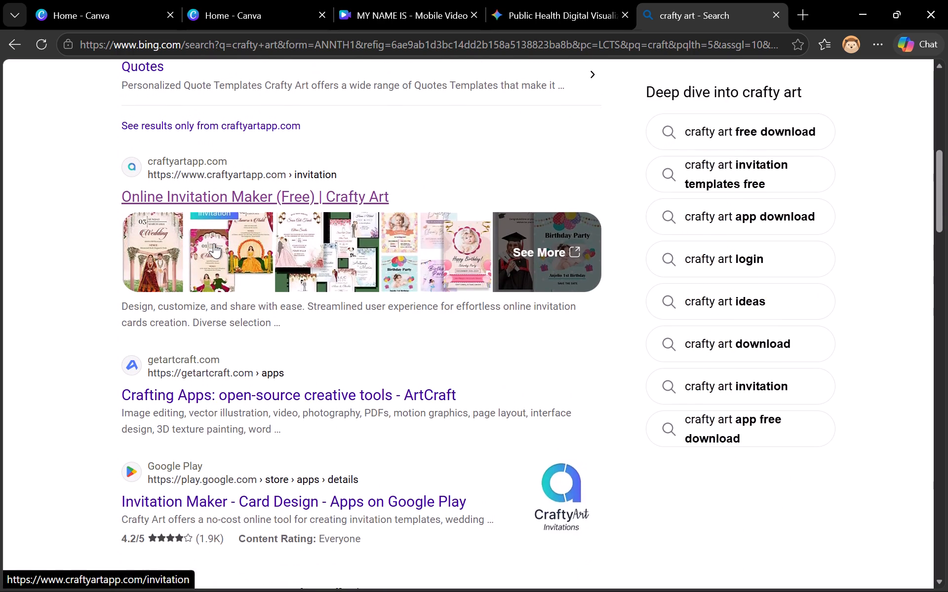
pyautogui.click(233, 388)
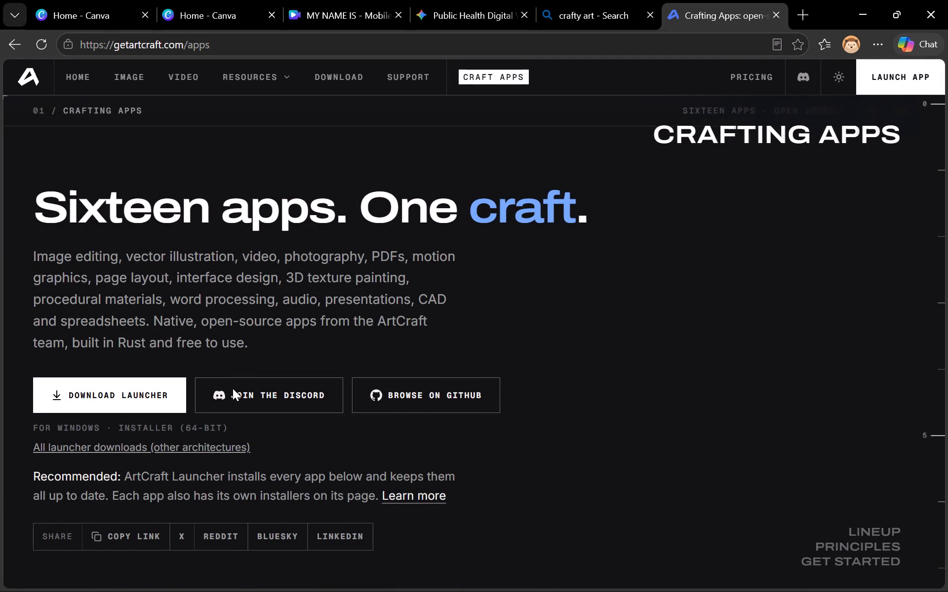
# Examine the ArtCraft lineup of creative apps, such as PhotoCraft, FilmCraft and EffectCraft, and close the page.
pyautogui.scroll(-6, 233, 388)
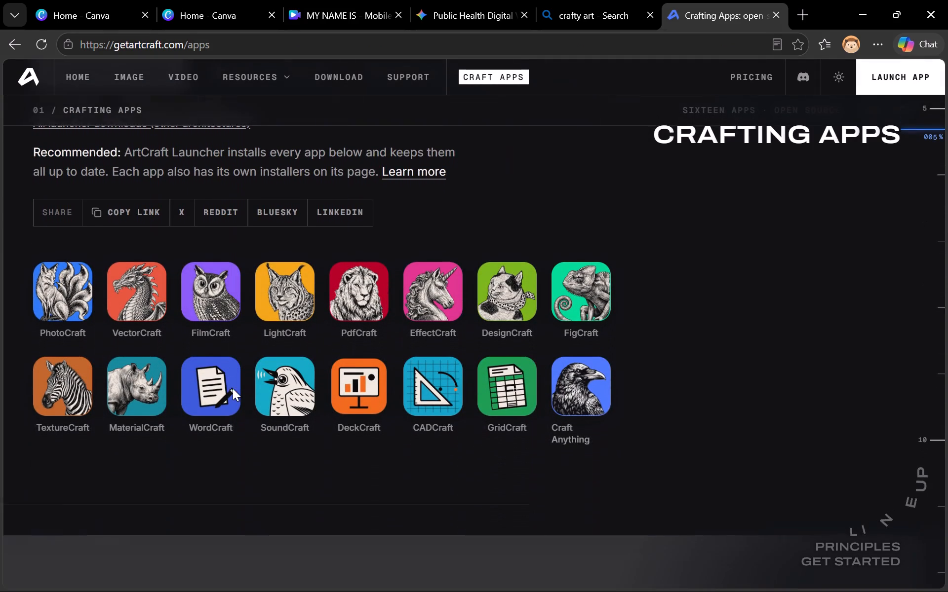
pyautogui.scroll(-1, 233, 388)
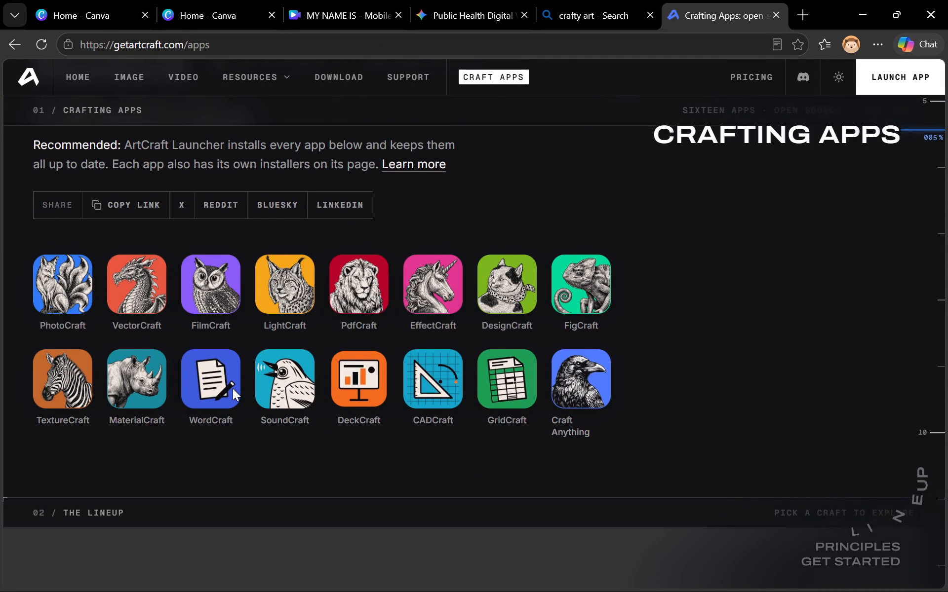
pyautogui.scroll(-4, 233, 388)
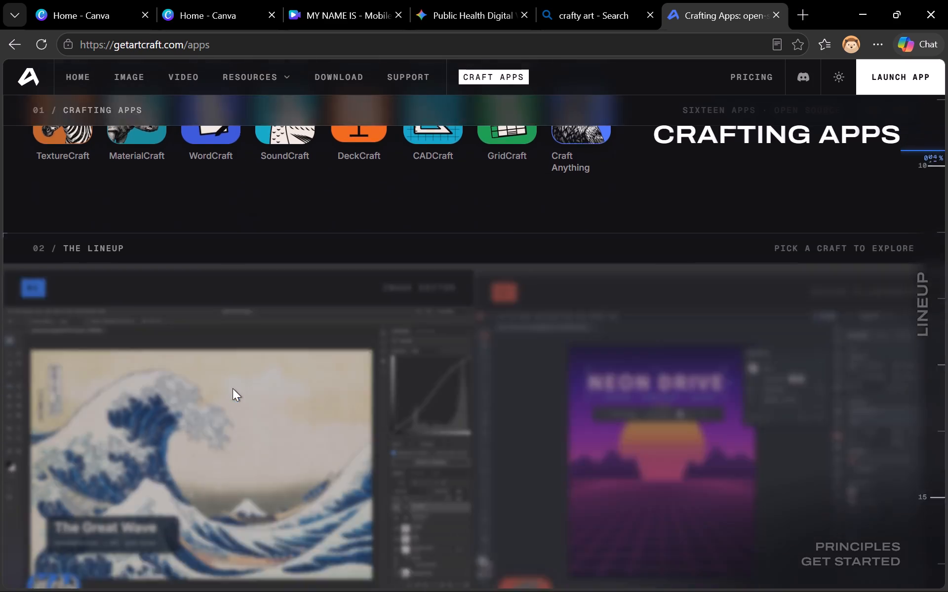
pyautogui.scroll(-3, 233, 388)
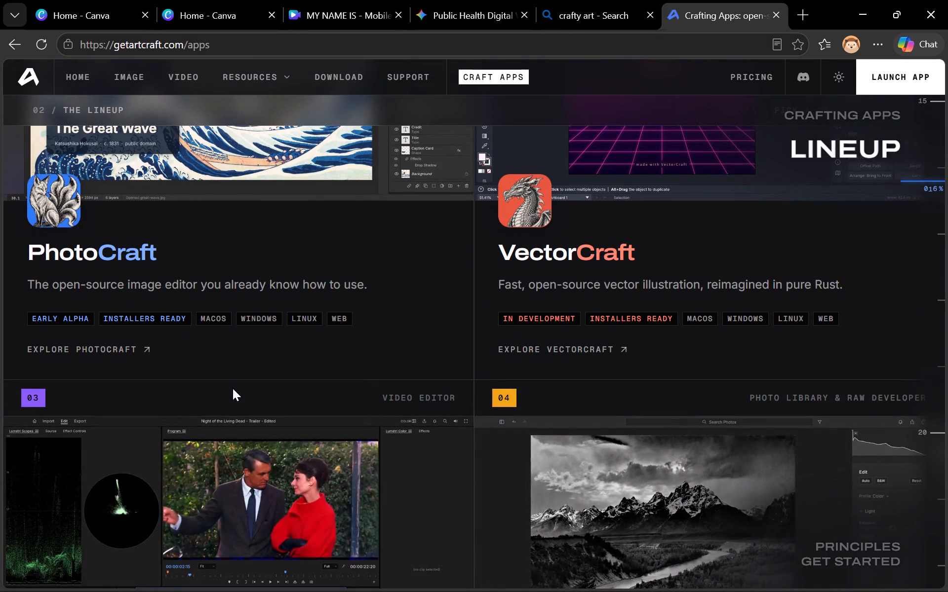
pyautogui.scroll(-3, 233, 388)
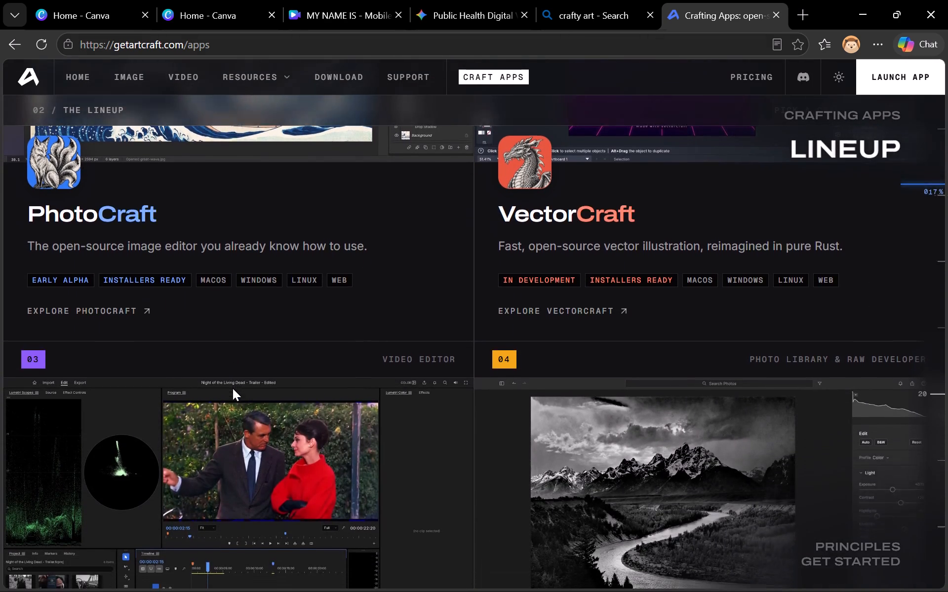
pyautogui.scroll(-5, 233, 388)
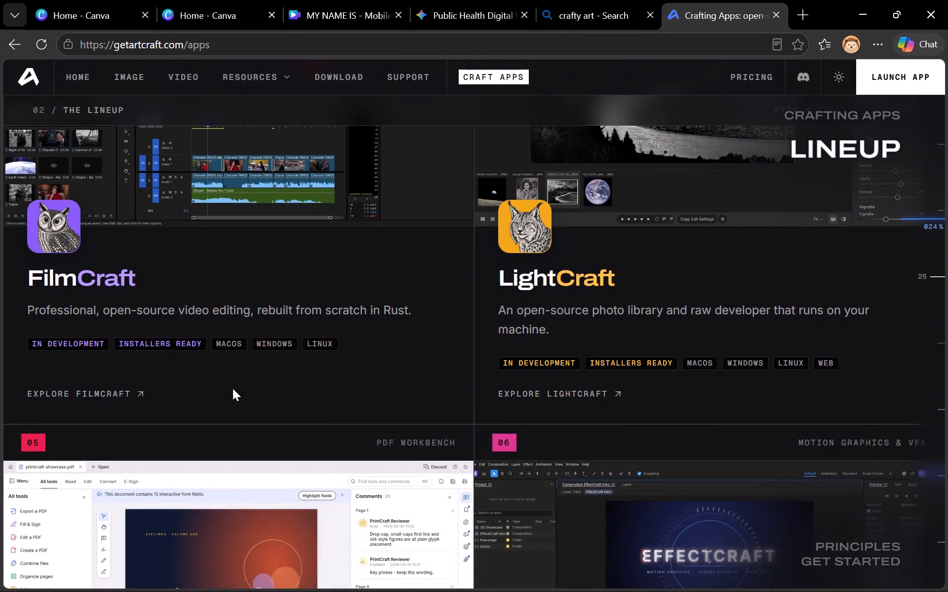
pyautogui.scroll(-3, 233, 388)
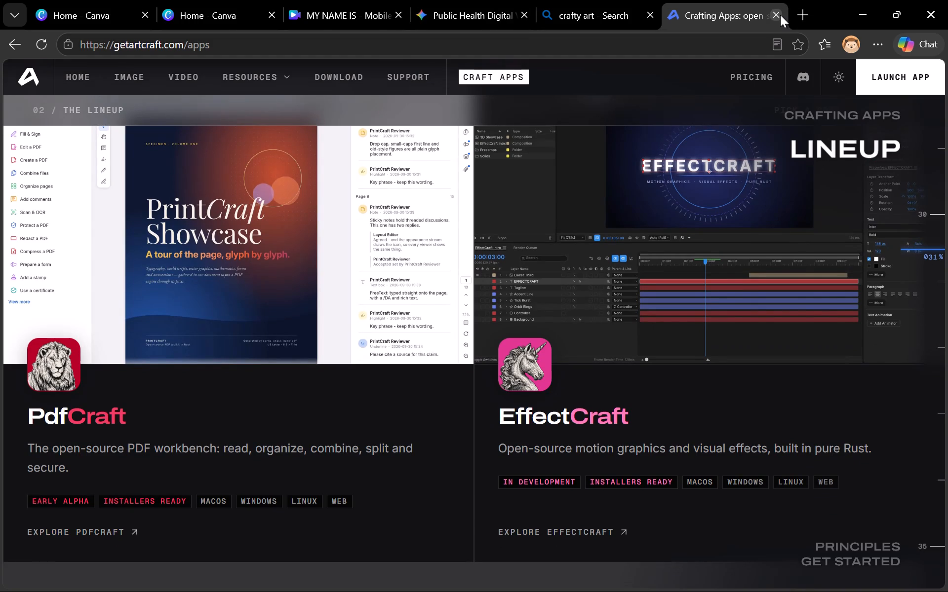
pyautogui.click(780, 15)
pyautogui.scroll(-3, 385, 403)
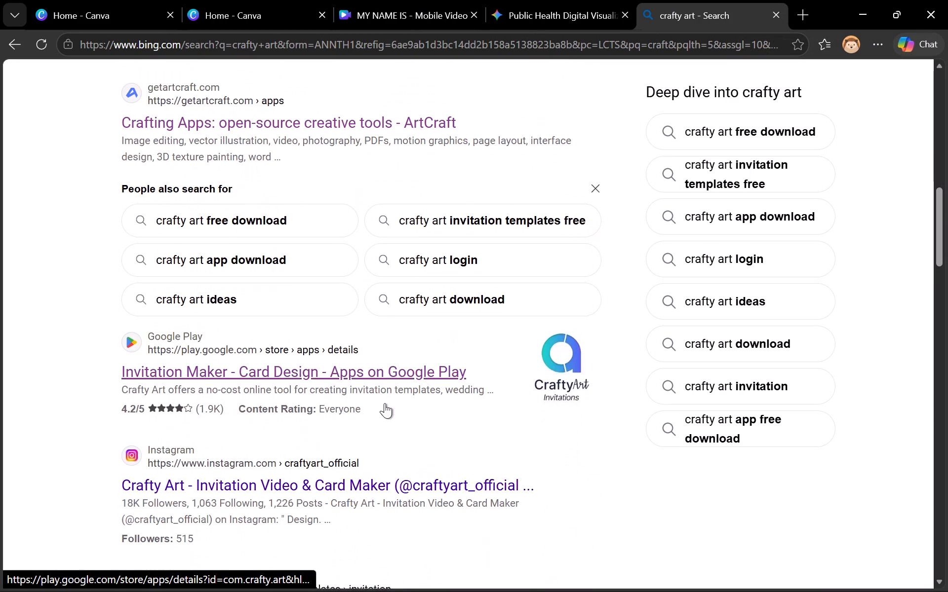
pyautogui.scroll(-5, 385, 403)
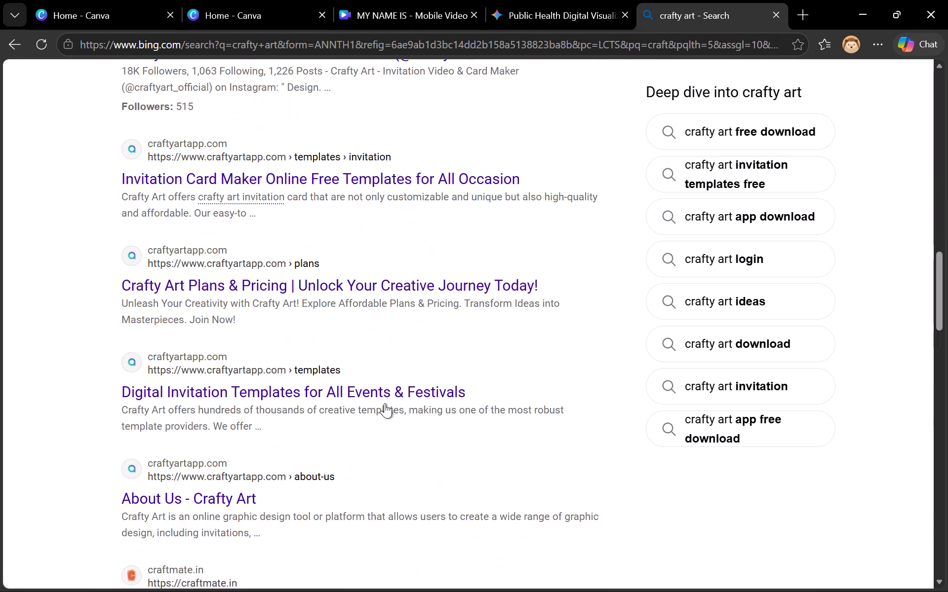
pyautogui.scroll(2, 385, 403)
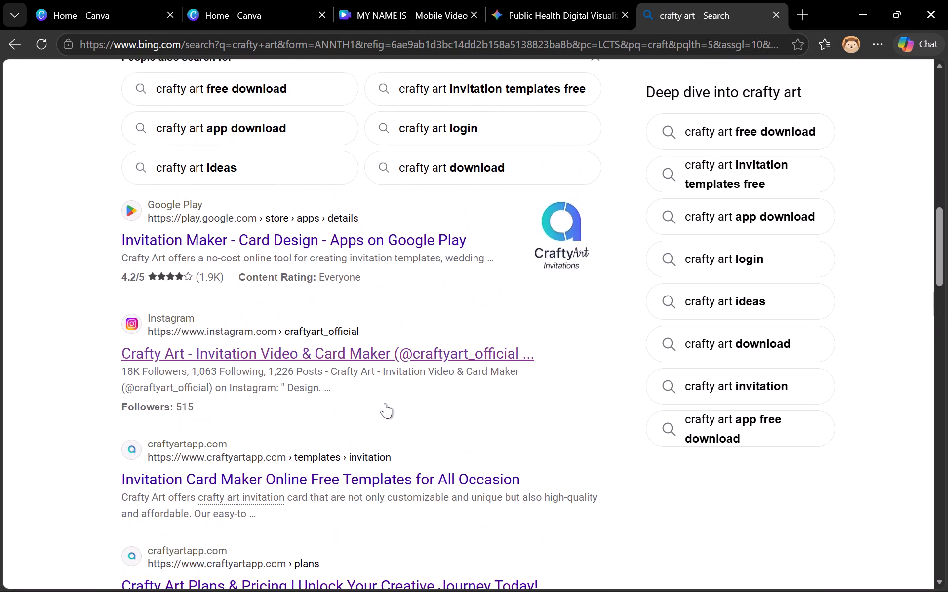
pyautogui.scroll(-3, 385, 403)
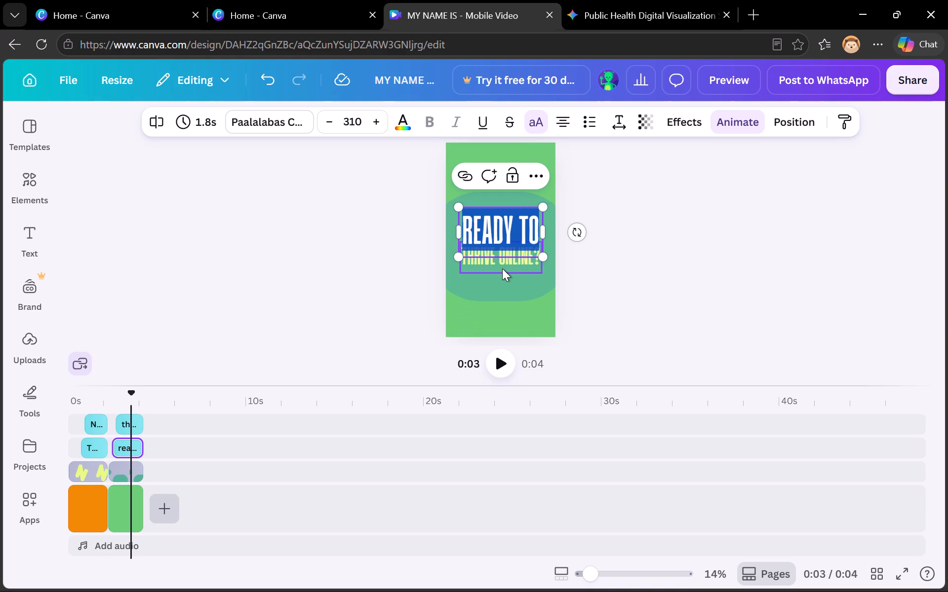
pyautogui.click(502, 268)
pyautogui.doubleClick(503, 268)
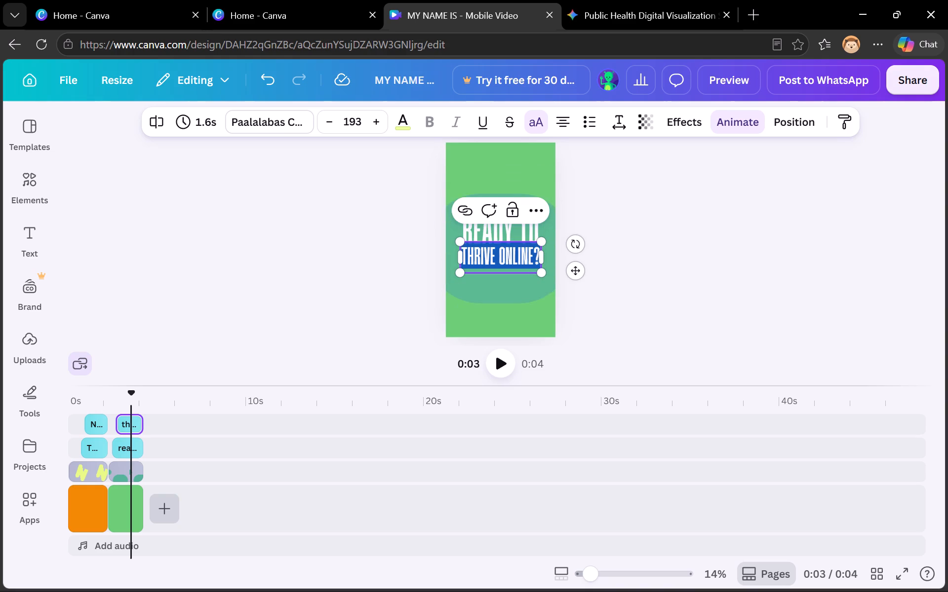
pyautogui.hotkey('shift', 'g')
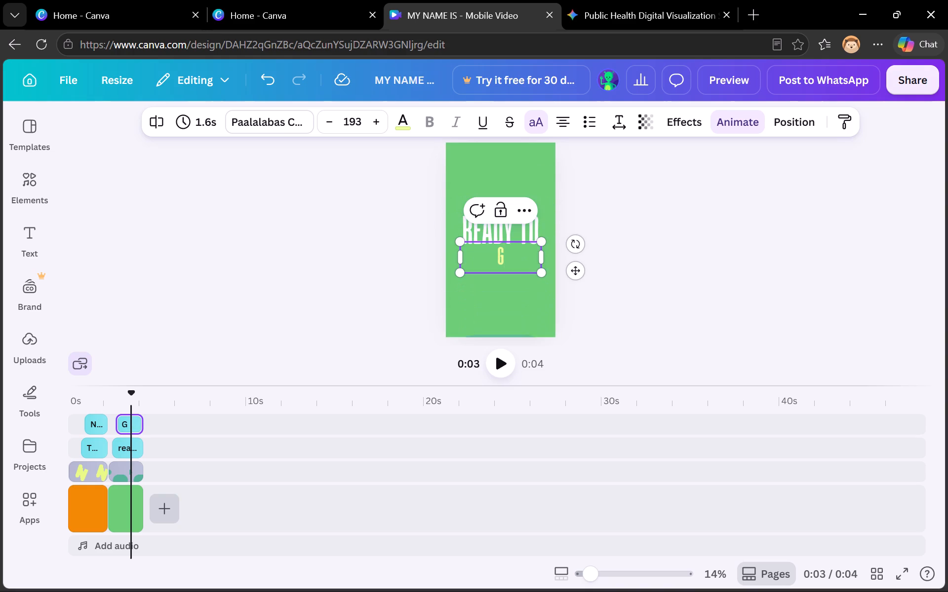
pyautogui.write('et')
pyautogui.press('space')
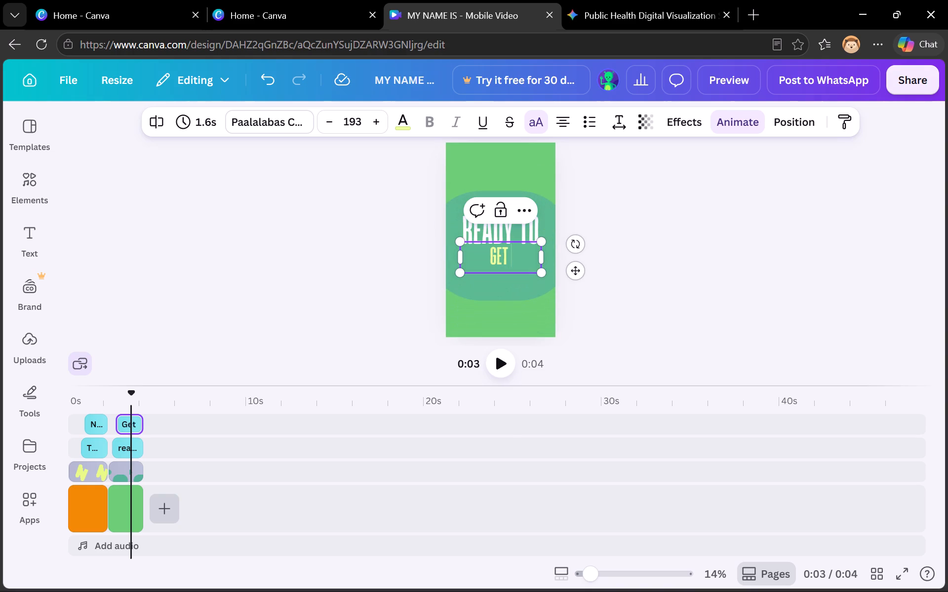
pyautogui.write('CRAZY')
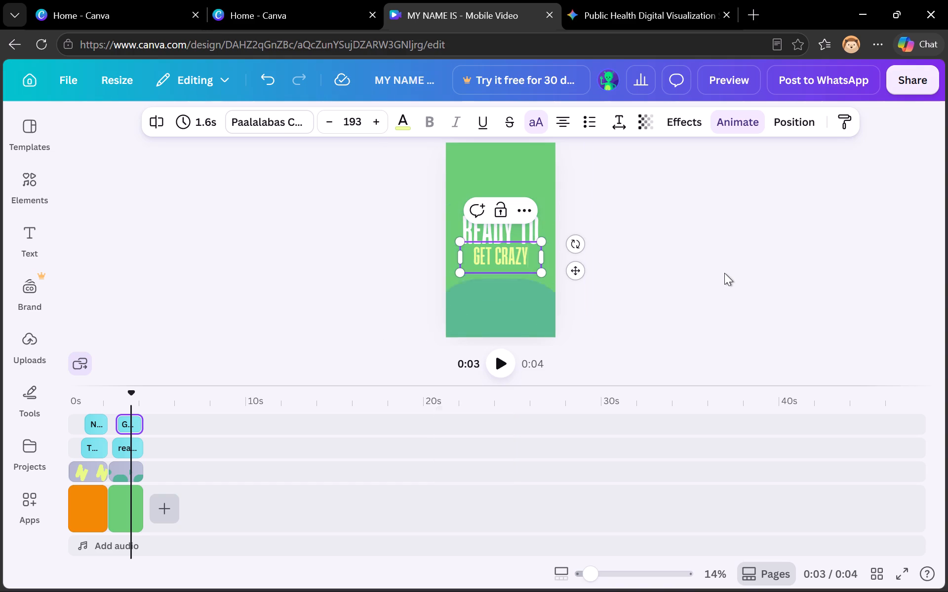
pyautogui.click(724, 273)
# Add the "Trending" music for video track (2:25) as audio from the start of the orange page.
pyautogui.click(67, 516)
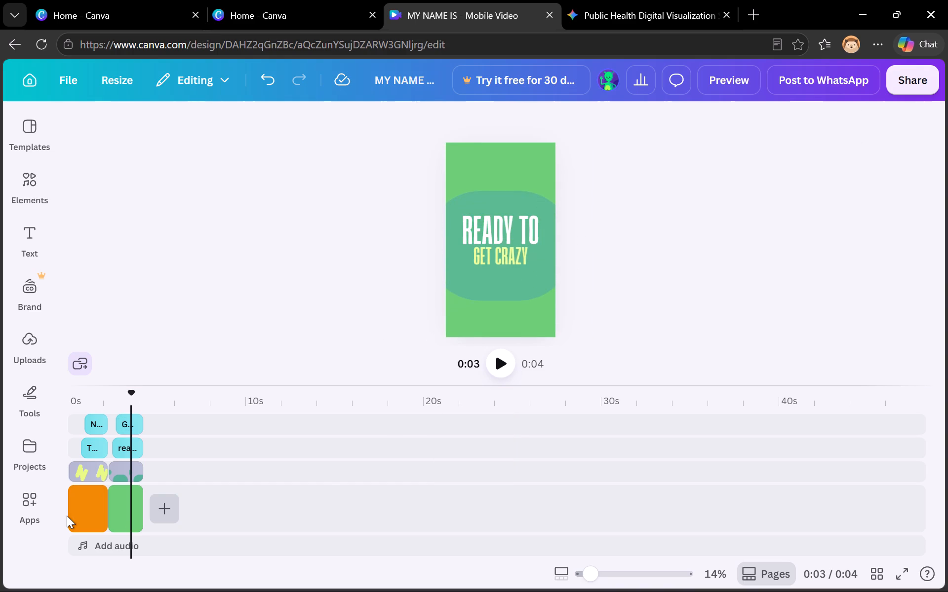
pyautogui.click(72, 516)
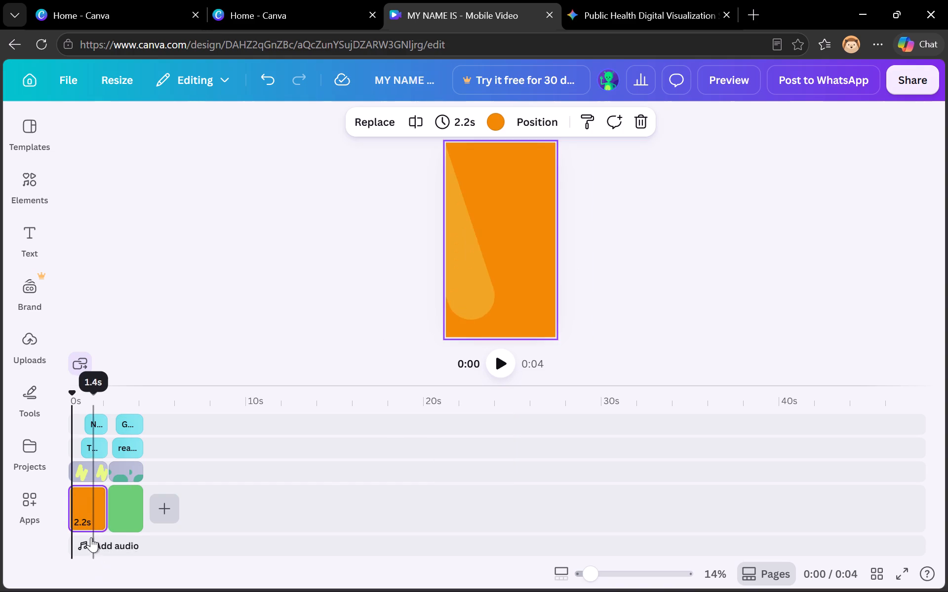
pyautogui.click(88, 551)
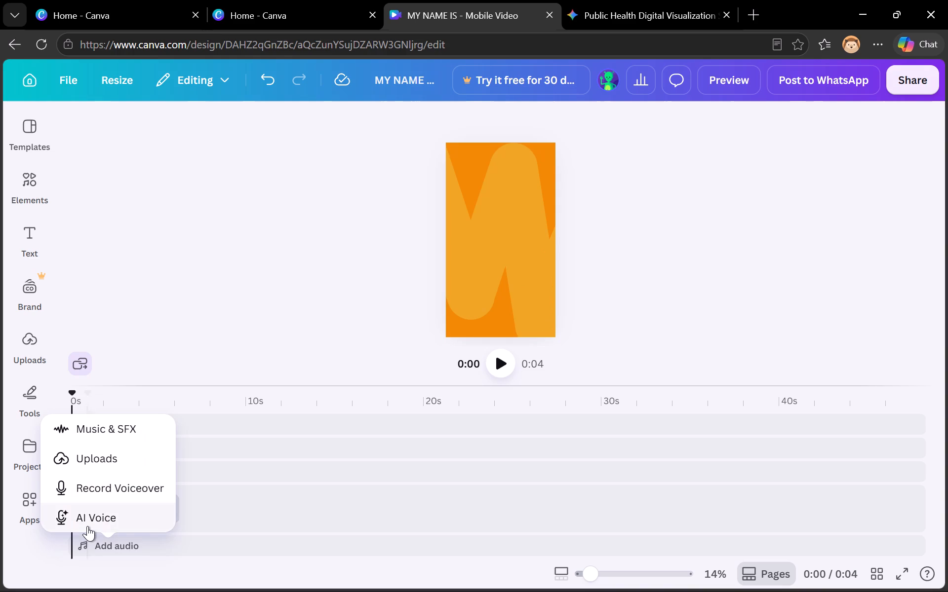
pyautogui.click(105, 430)
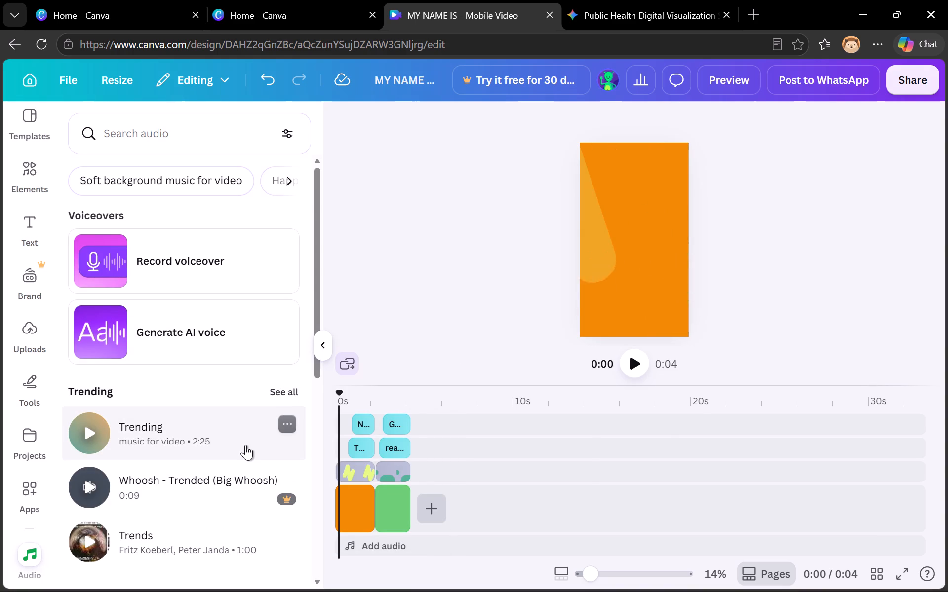
pyautogui.click(245, 445)
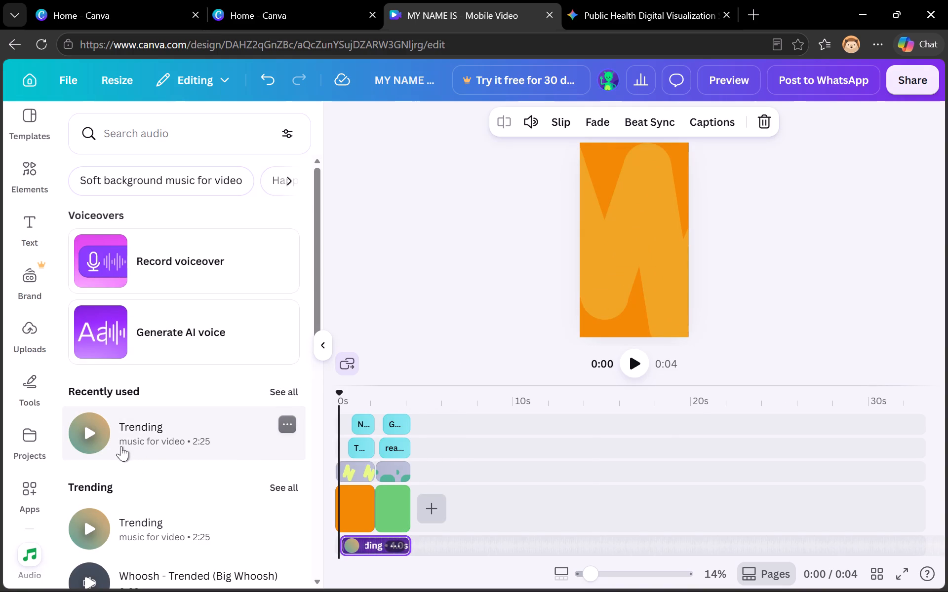
# Preview the recently used "Trending" track and the "Calm Calm" track while browsing the audio suggestions.
pyautogui.click(87, 439)
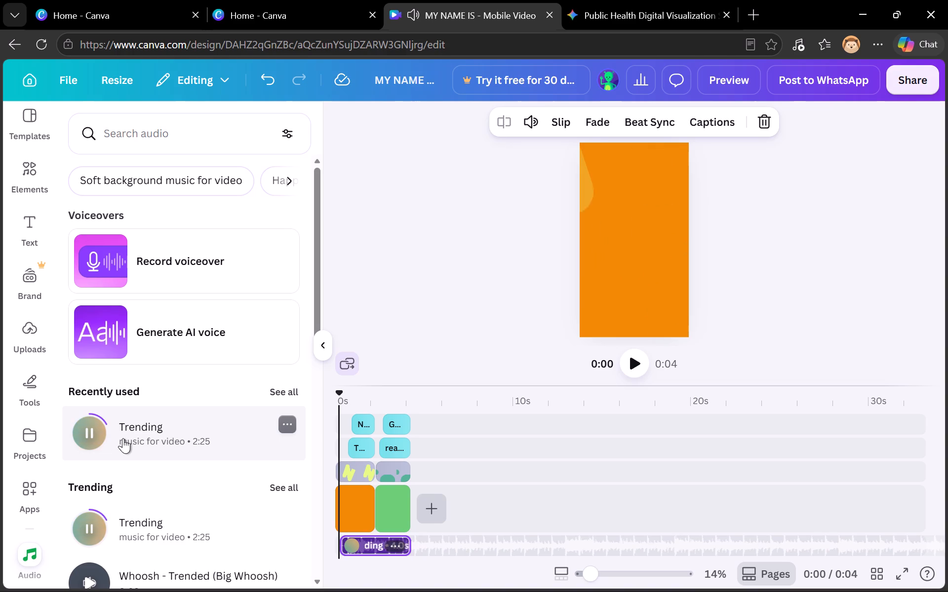
pyautogui.click(87, 430)
pyautogui.scroll(-3, 111, 511)
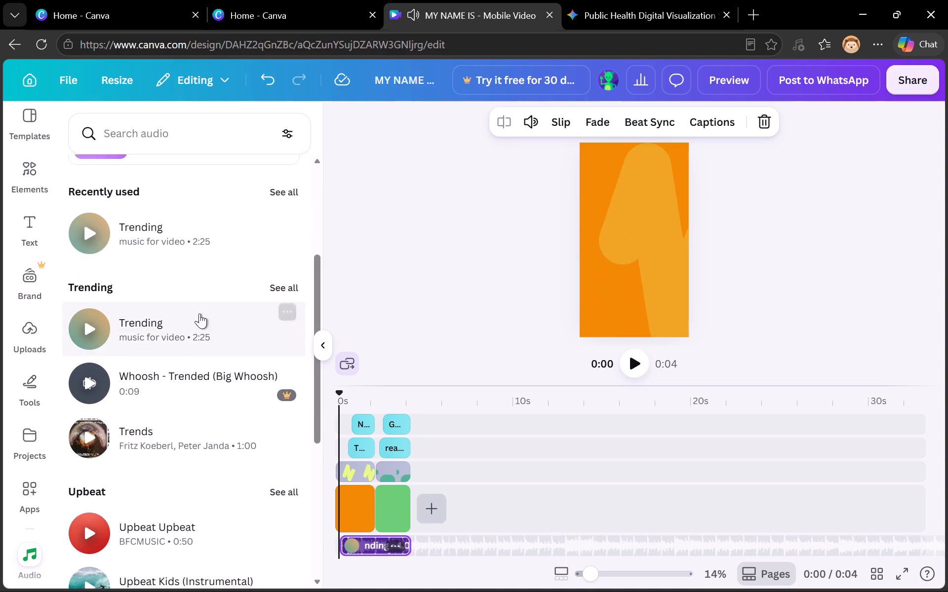
pyautogui.scroll(-2, 119, 469)
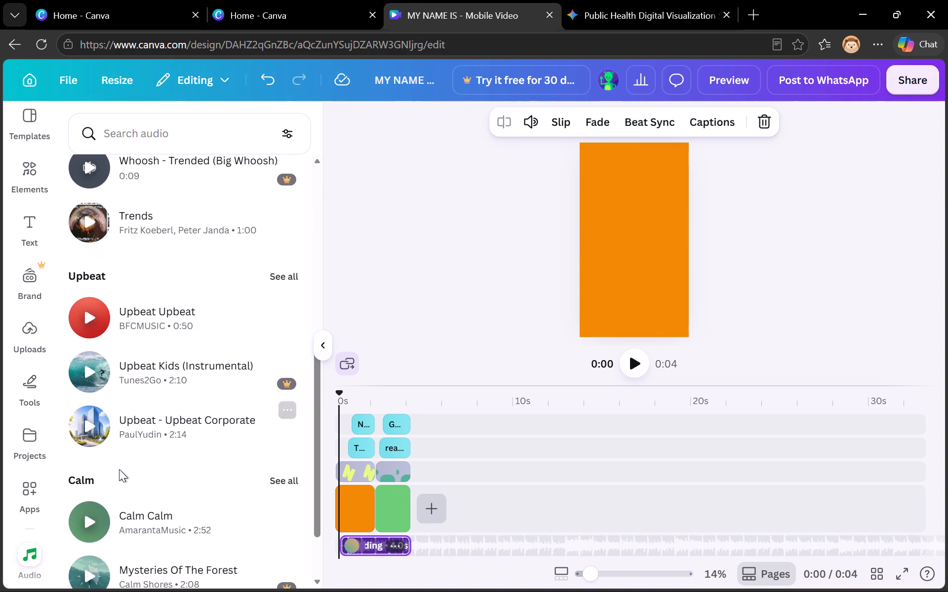
pyautogui.scroll(-1, 119, 469)
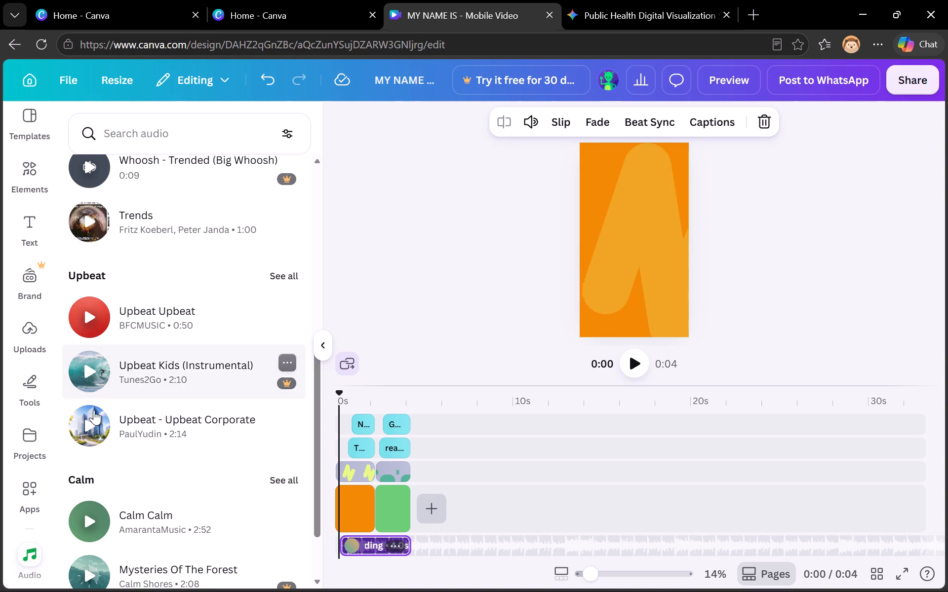
pyautogui.click(90, 515)
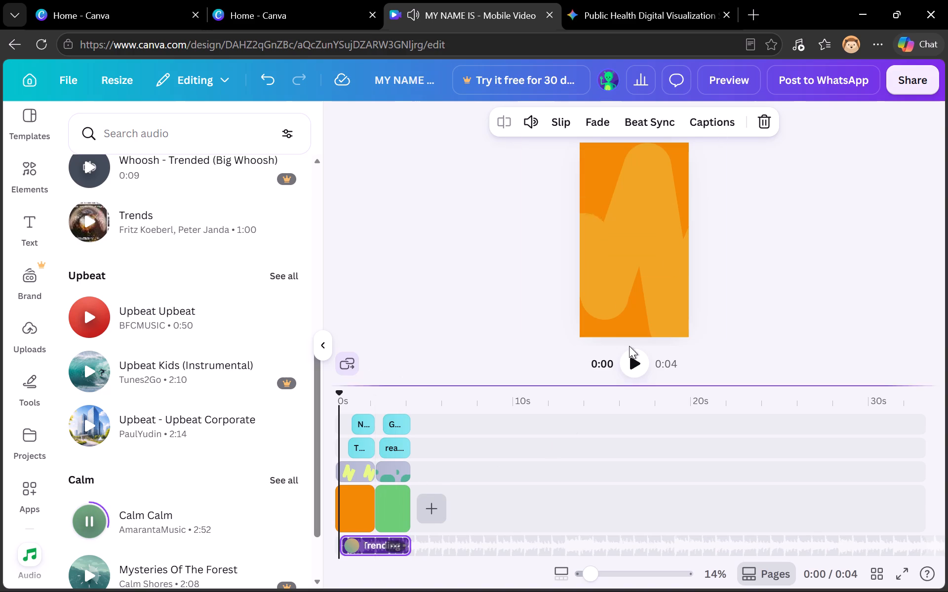
# Play the two-page video through with its background music to review the result.
pyautogui.click(640, 358)
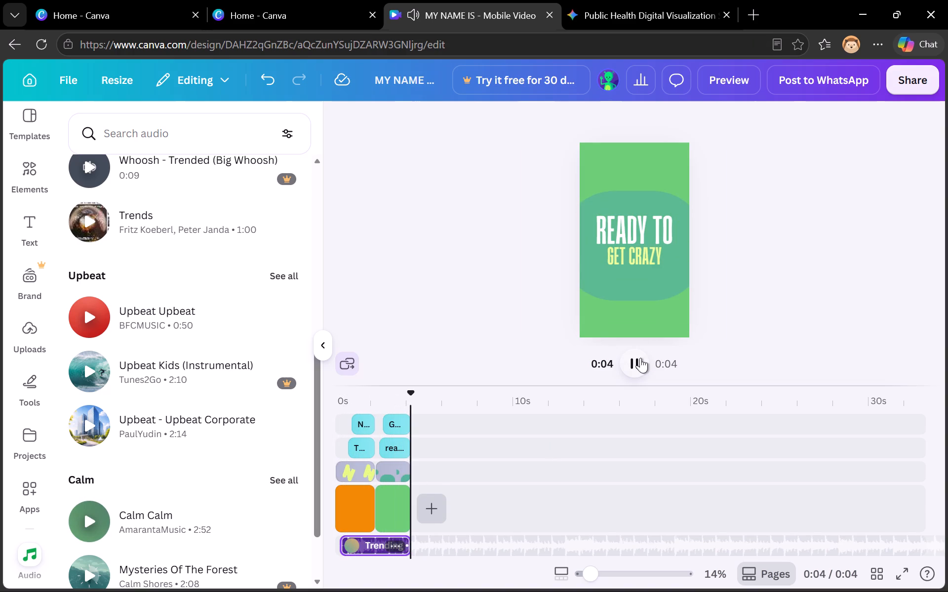
pyautogui.click(634, 365)
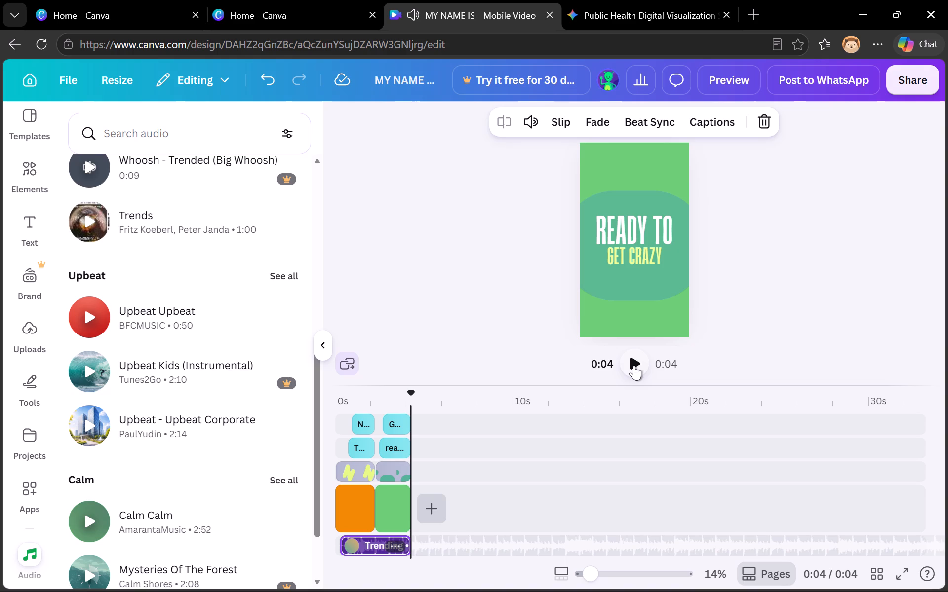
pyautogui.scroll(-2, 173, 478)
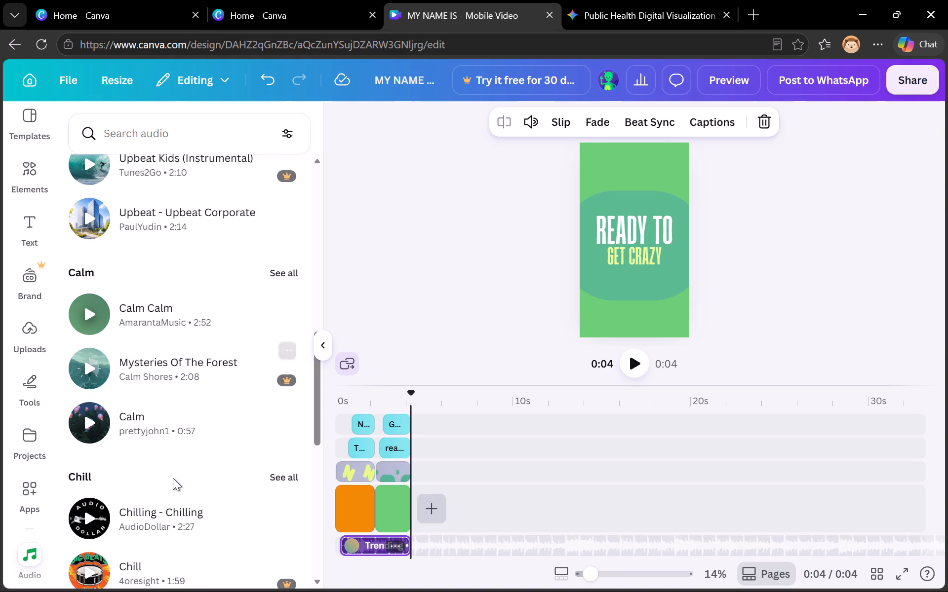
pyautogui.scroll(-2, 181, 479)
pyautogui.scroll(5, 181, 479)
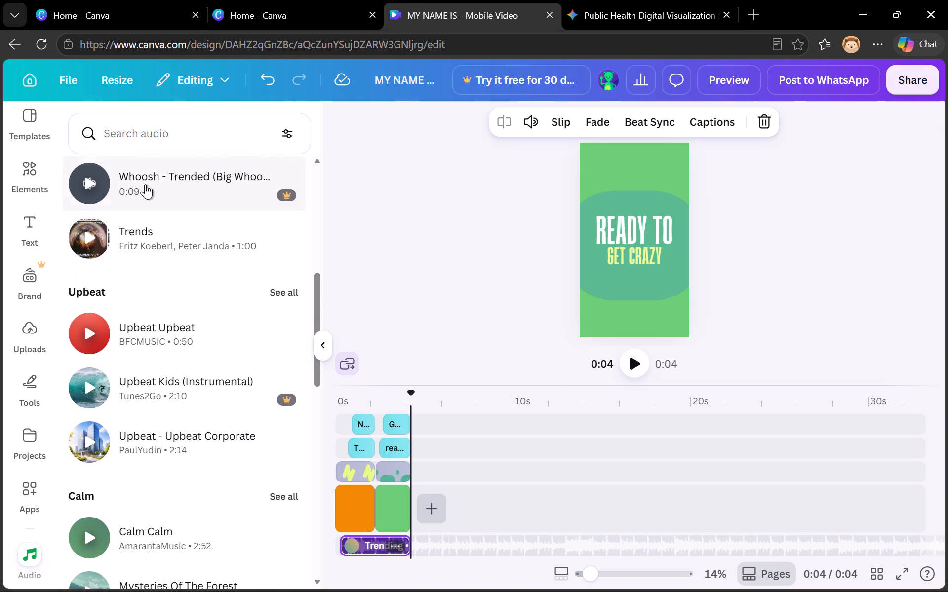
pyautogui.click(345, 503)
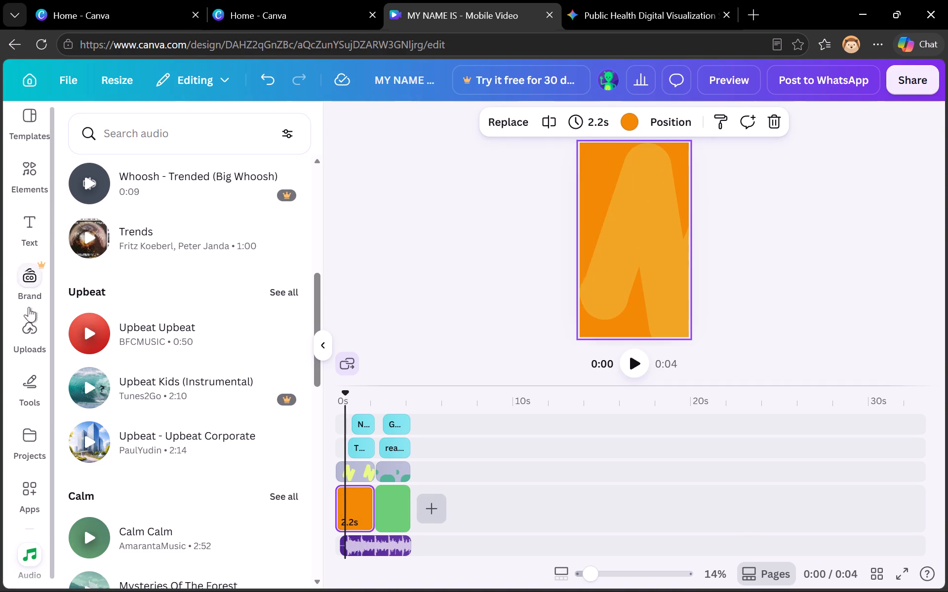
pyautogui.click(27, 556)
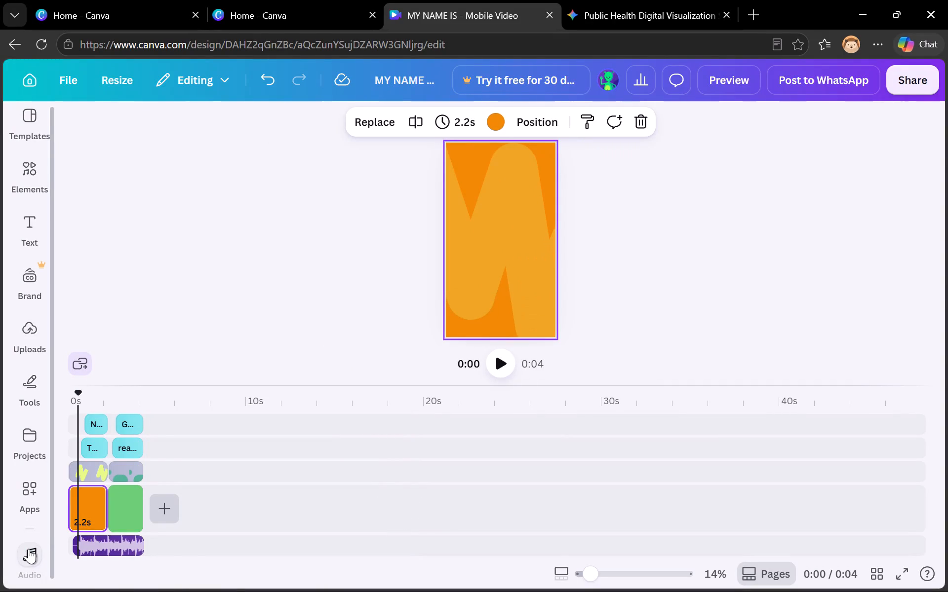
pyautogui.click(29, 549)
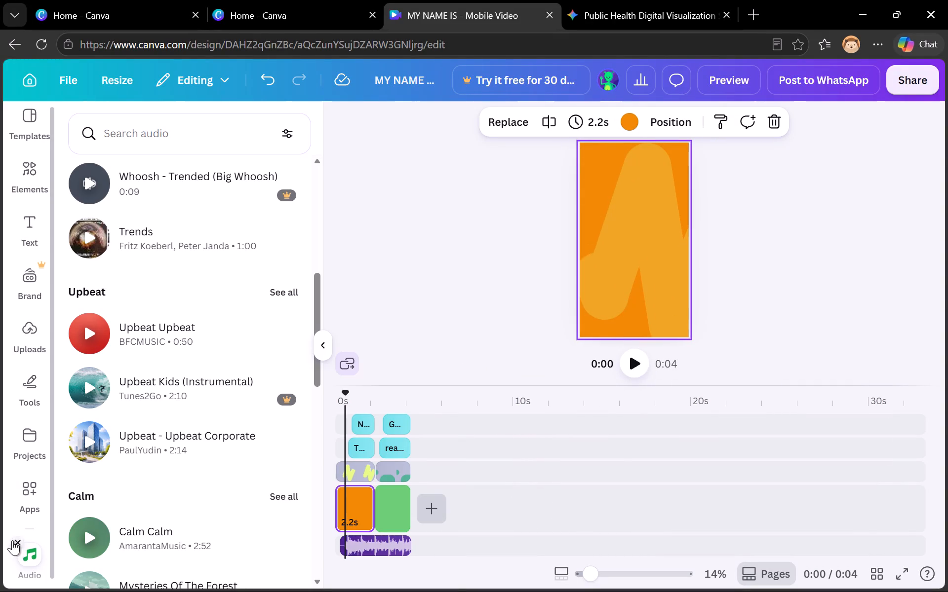
# Look through the Canva apps on offer, from the video and audio apps to file management and graphic design.
pyautogui.scroll(-1, 36, 501)
pyautogui.click(36, 501)
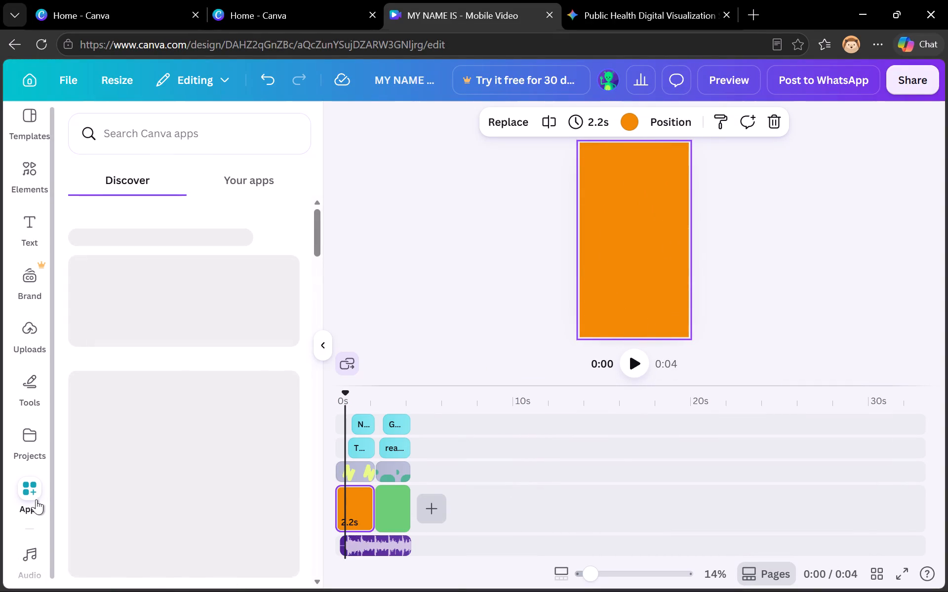
pyautogui.scroll(-3, 133, 458)
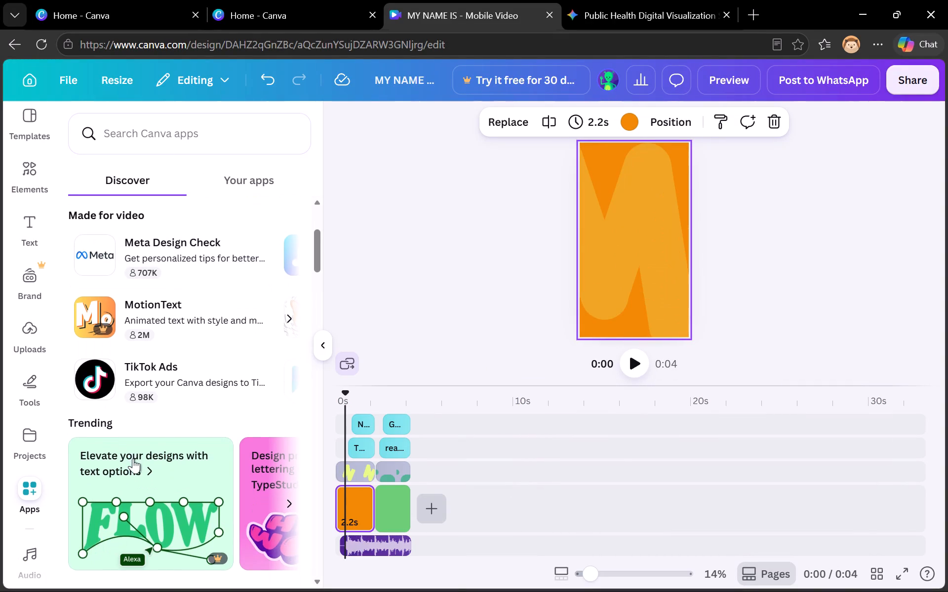
pyautogui.scroll(-9, 133, 458)
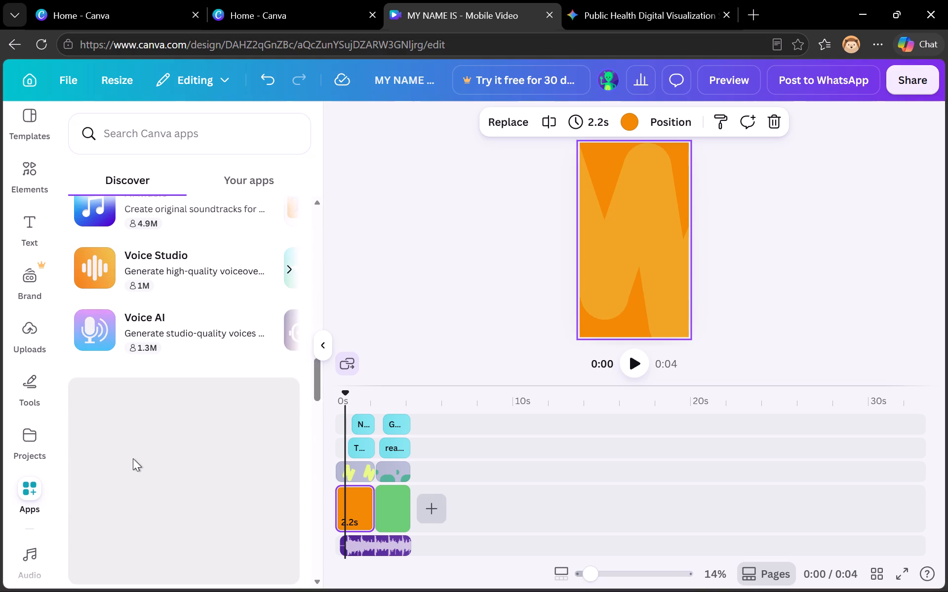
pyautogui.scroll(-3, 142, 410)
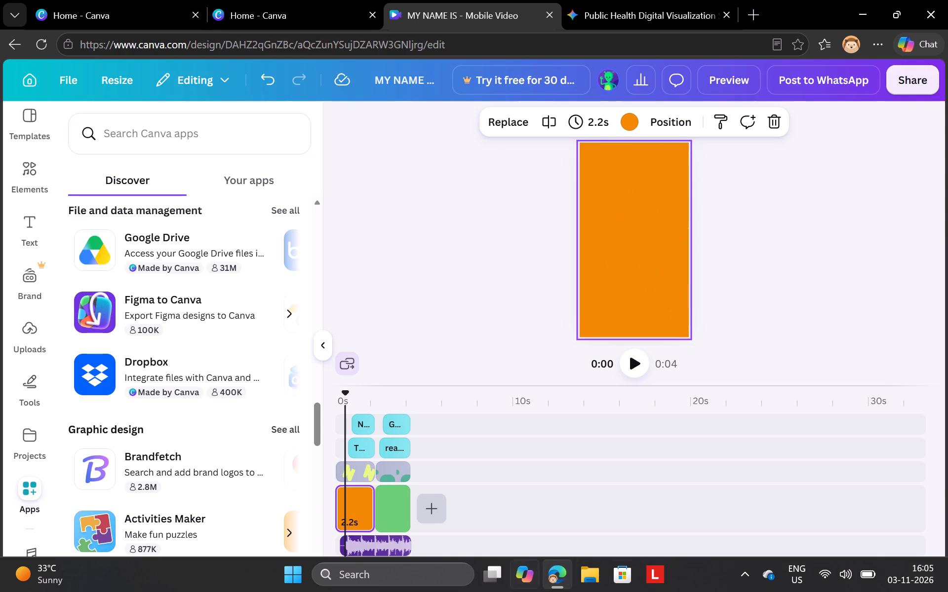
# Find the Kuro app through the Windows search and launch it.
pyautogui.click(415, 568)
pyautogui.press('k')
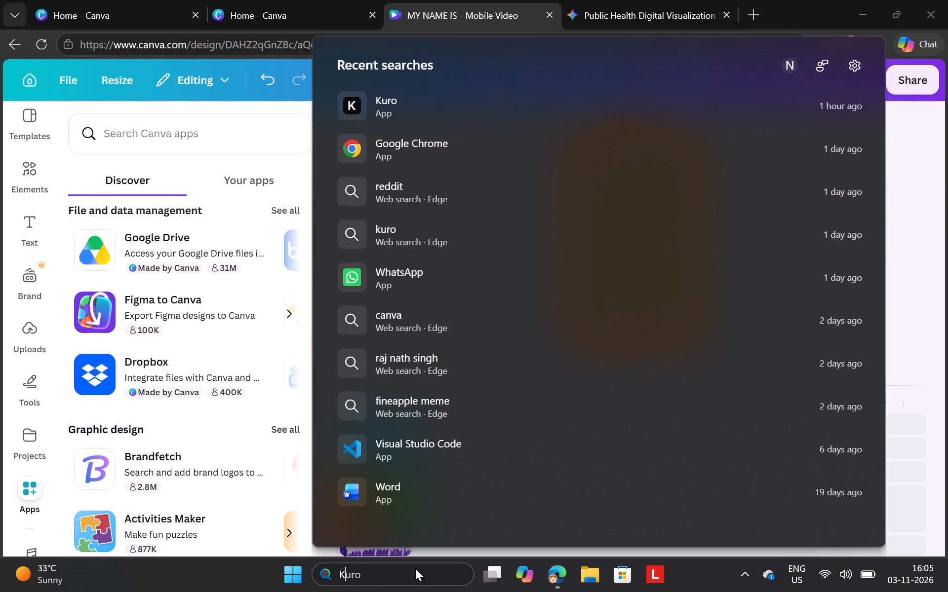
pyautogui.press('Return')
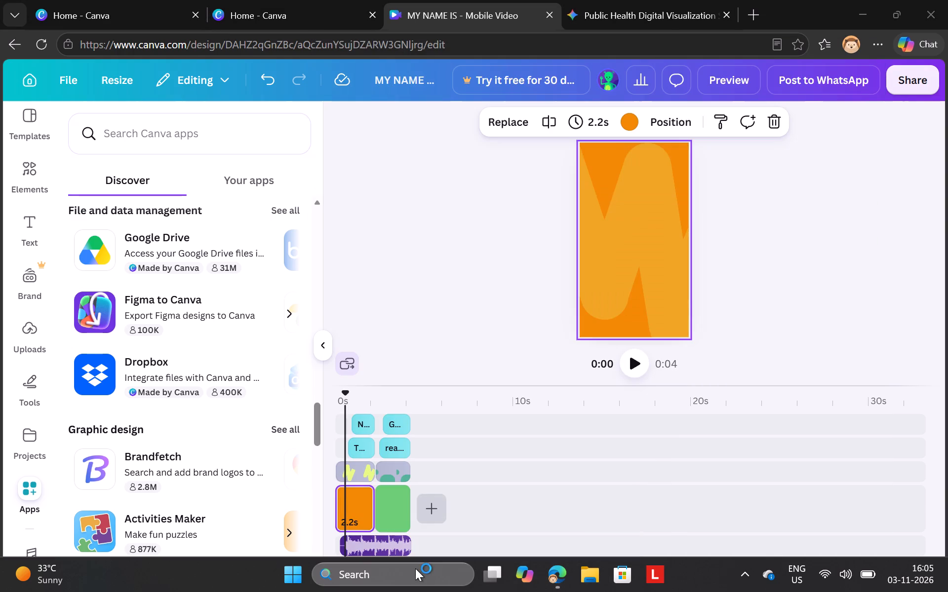
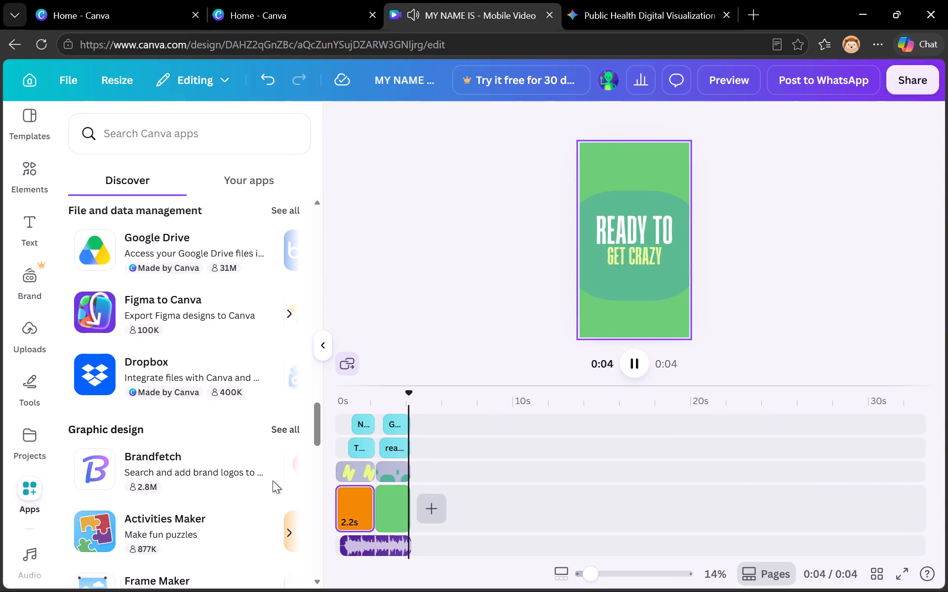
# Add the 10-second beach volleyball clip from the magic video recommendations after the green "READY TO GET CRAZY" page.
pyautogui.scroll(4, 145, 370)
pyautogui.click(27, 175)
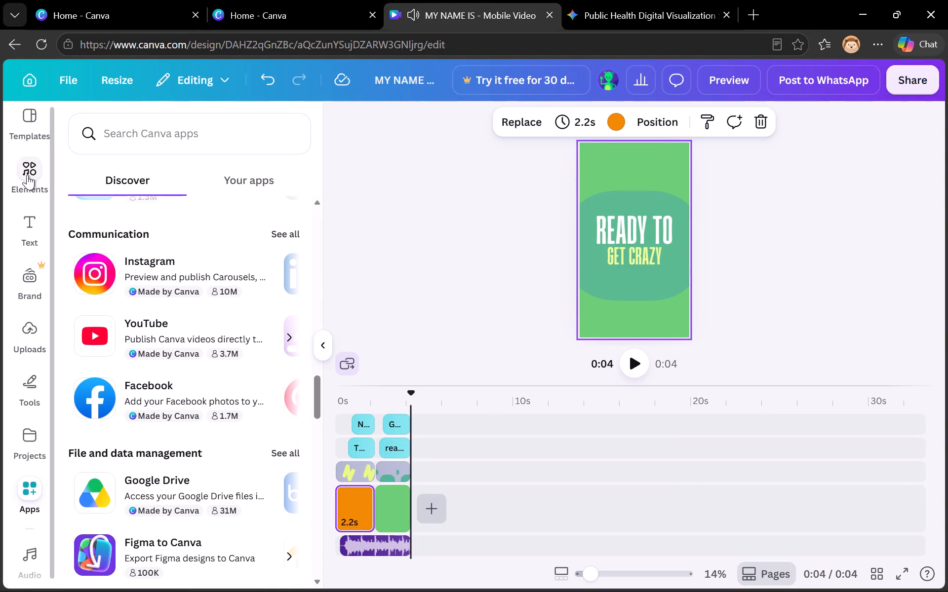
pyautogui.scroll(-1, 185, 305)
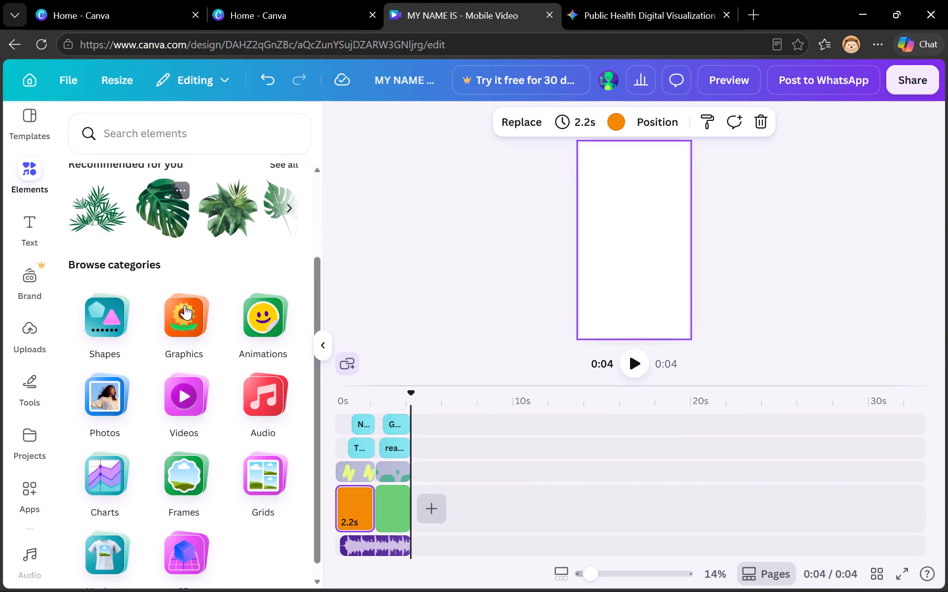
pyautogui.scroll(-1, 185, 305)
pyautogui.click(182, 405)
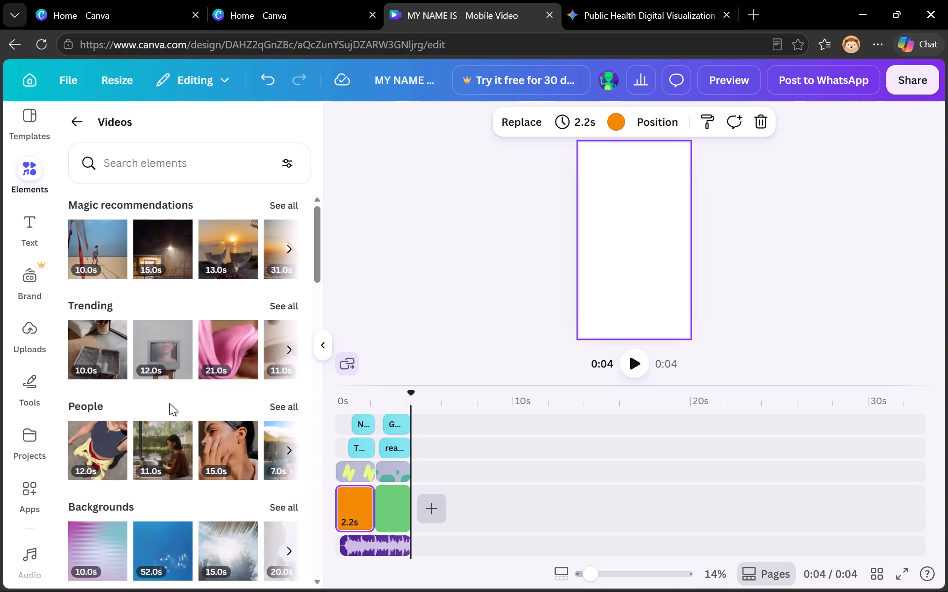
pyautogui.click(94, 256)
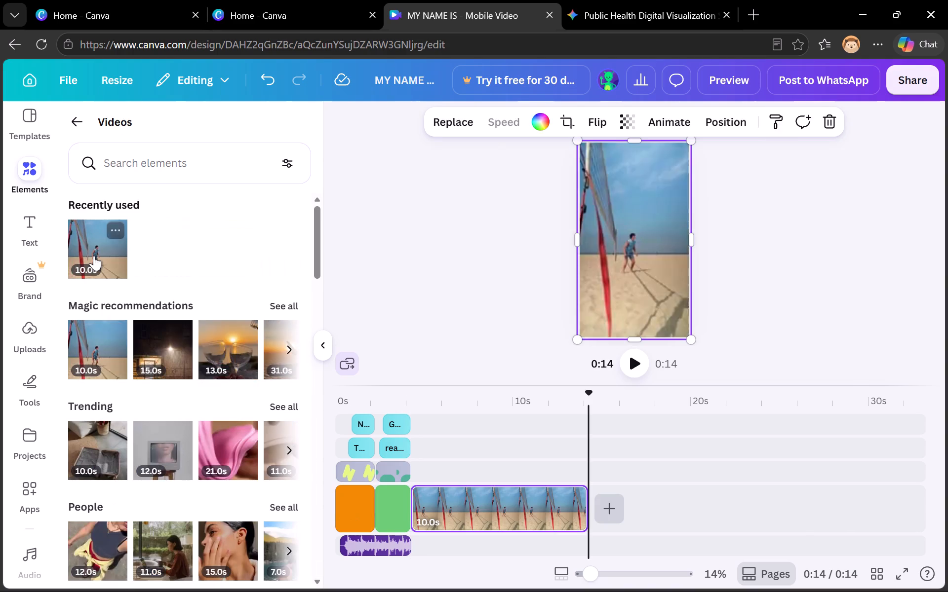
# Play the video back with the beach volleyball clip included.
pyautogui.click(639, 361)
pyautogui.click(639, 361)
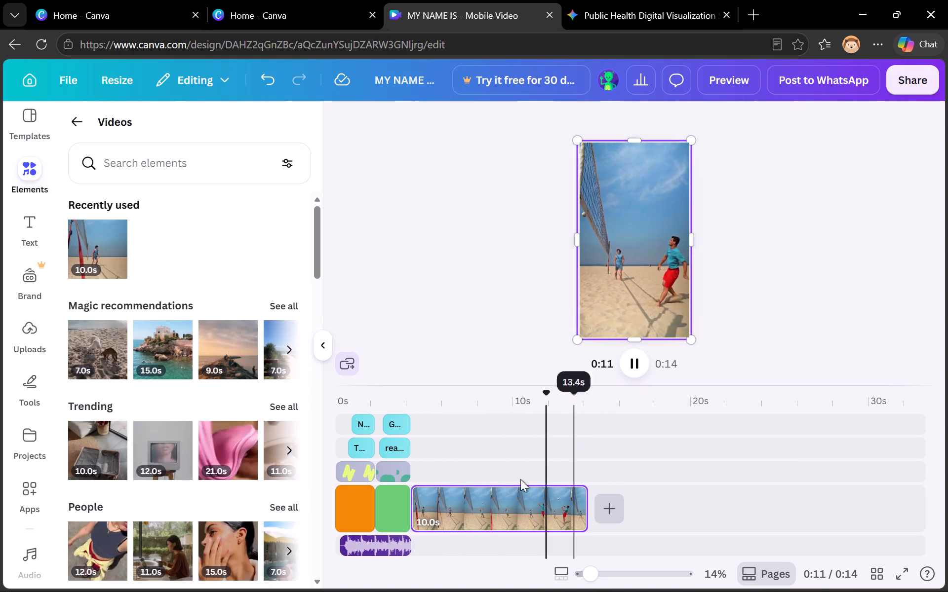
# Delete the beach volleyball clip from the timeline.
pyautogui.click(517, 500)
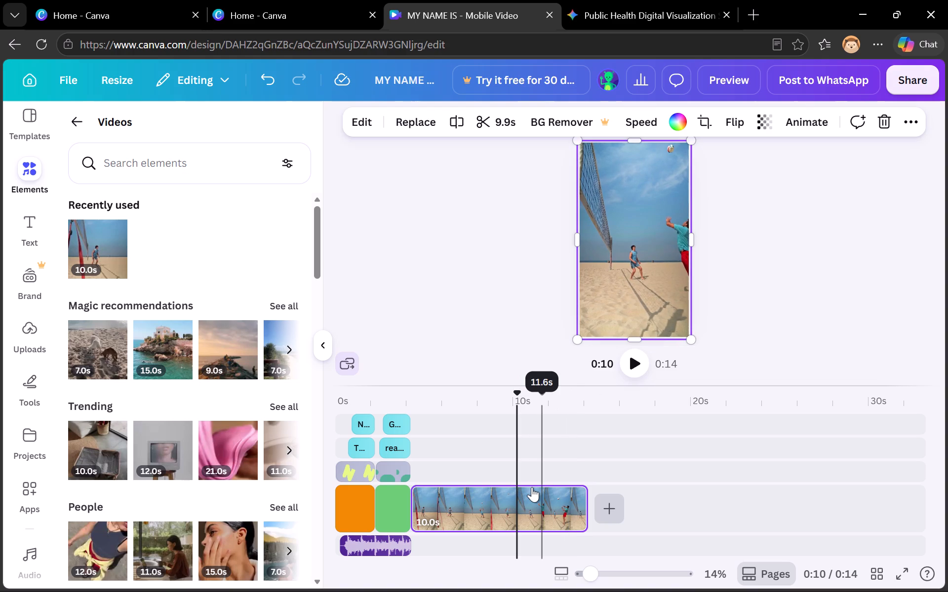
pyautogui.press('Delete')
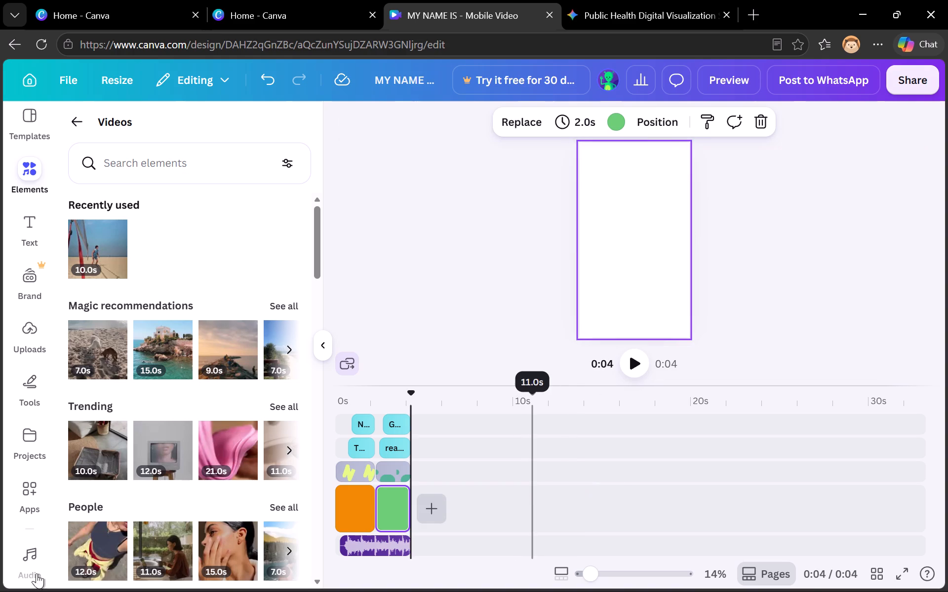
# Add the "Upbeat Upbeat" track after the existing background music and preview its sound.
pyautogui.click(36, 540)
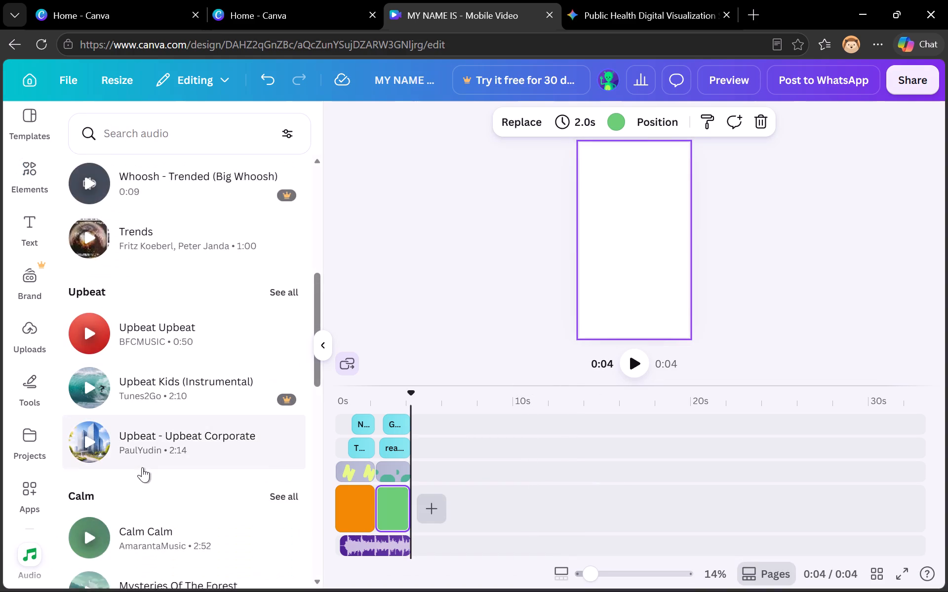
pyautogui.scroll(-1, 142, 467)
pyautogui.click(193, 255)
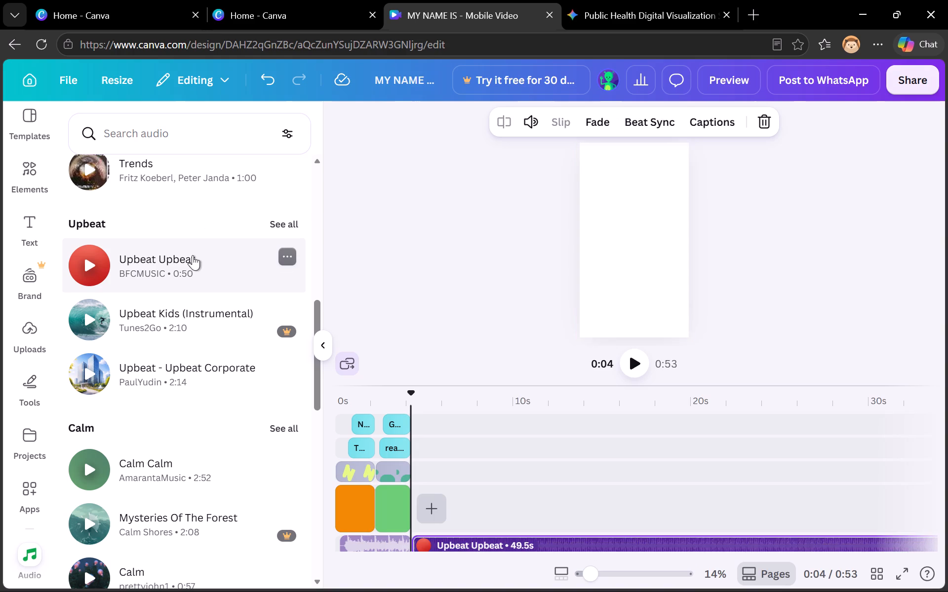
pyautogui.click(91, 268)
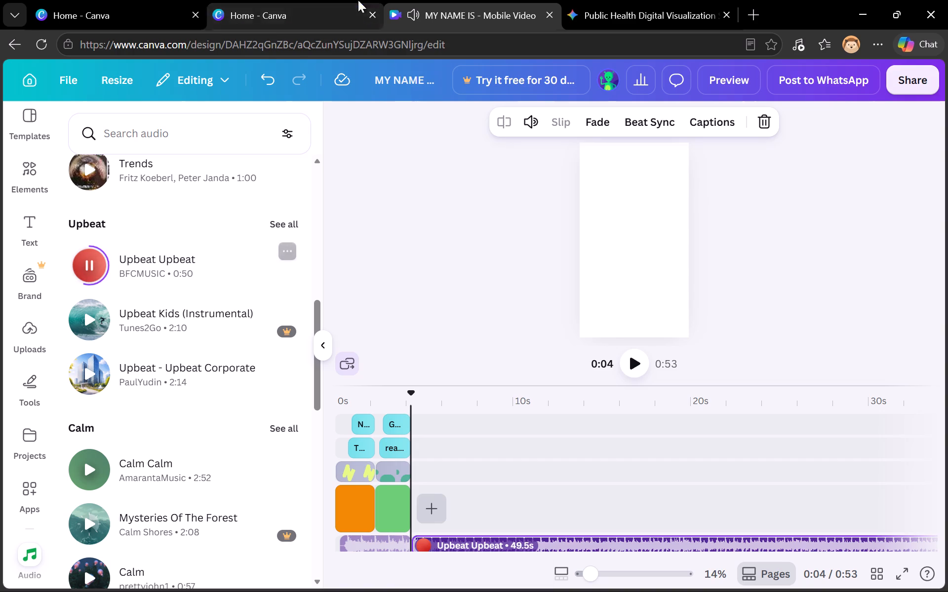
# Close the "Public Health Digital Visualization" browser tab.
pyautogui.click(725, 18)
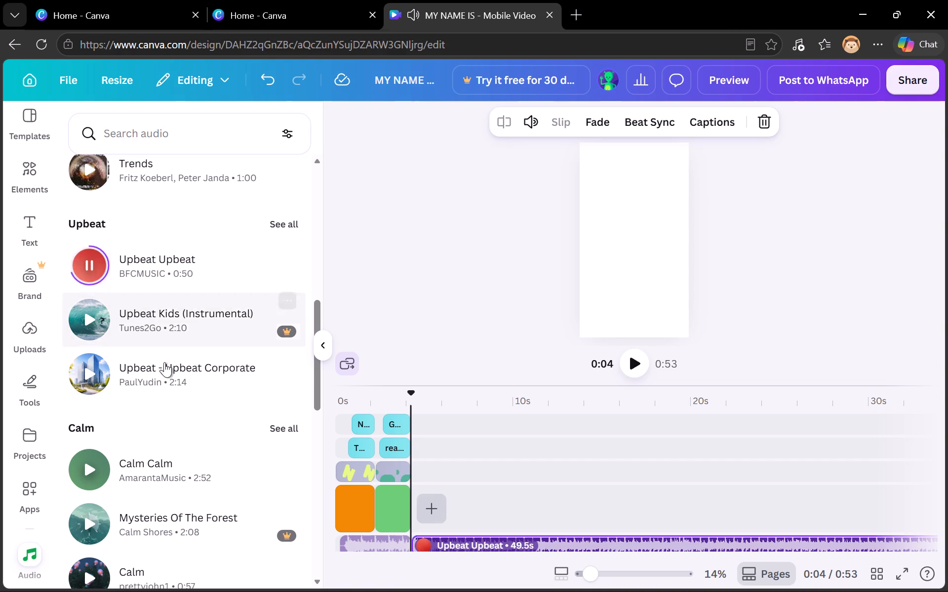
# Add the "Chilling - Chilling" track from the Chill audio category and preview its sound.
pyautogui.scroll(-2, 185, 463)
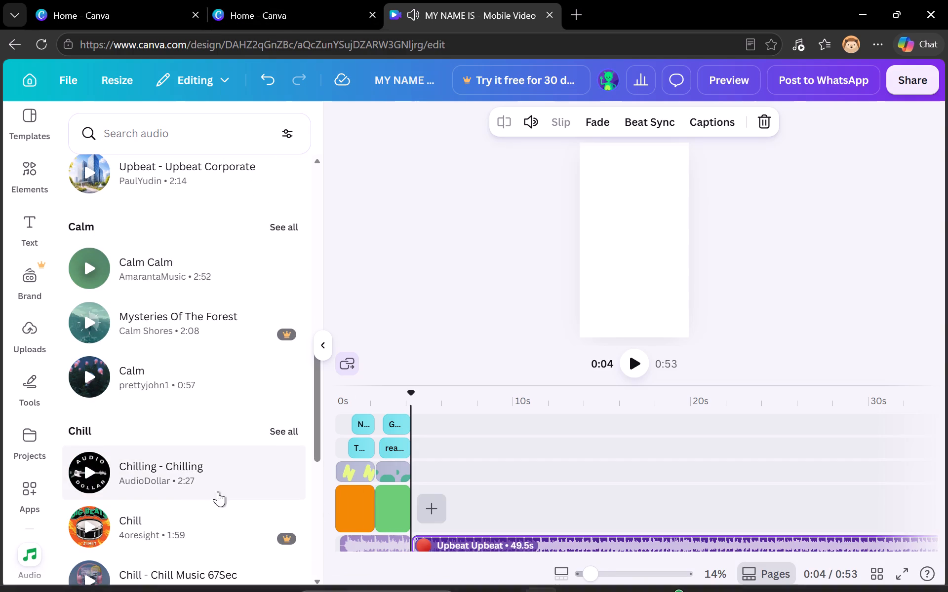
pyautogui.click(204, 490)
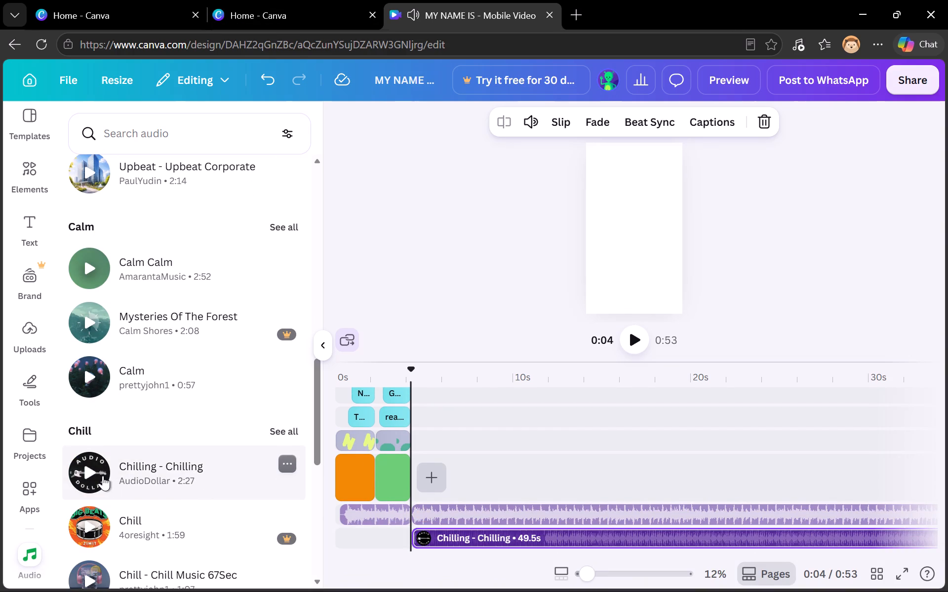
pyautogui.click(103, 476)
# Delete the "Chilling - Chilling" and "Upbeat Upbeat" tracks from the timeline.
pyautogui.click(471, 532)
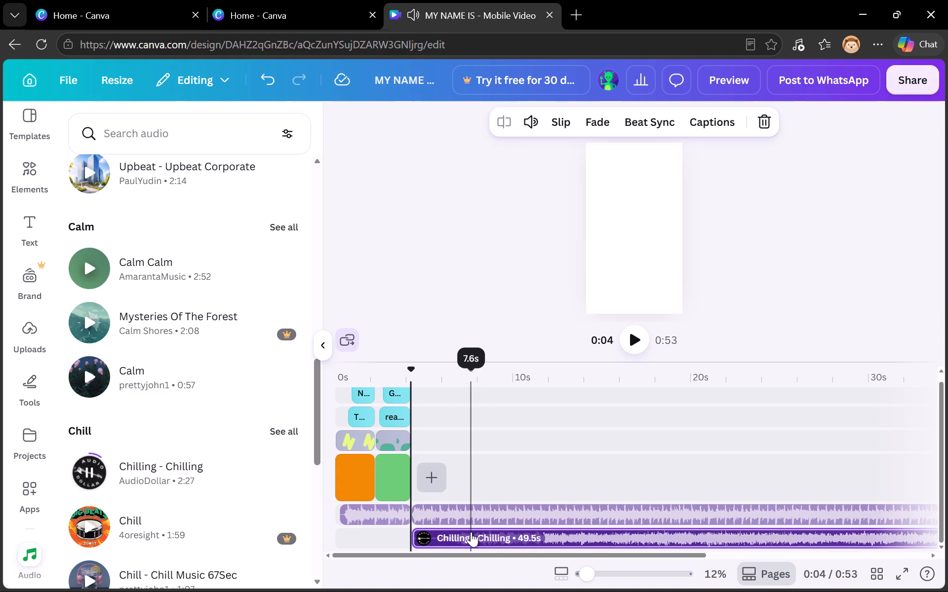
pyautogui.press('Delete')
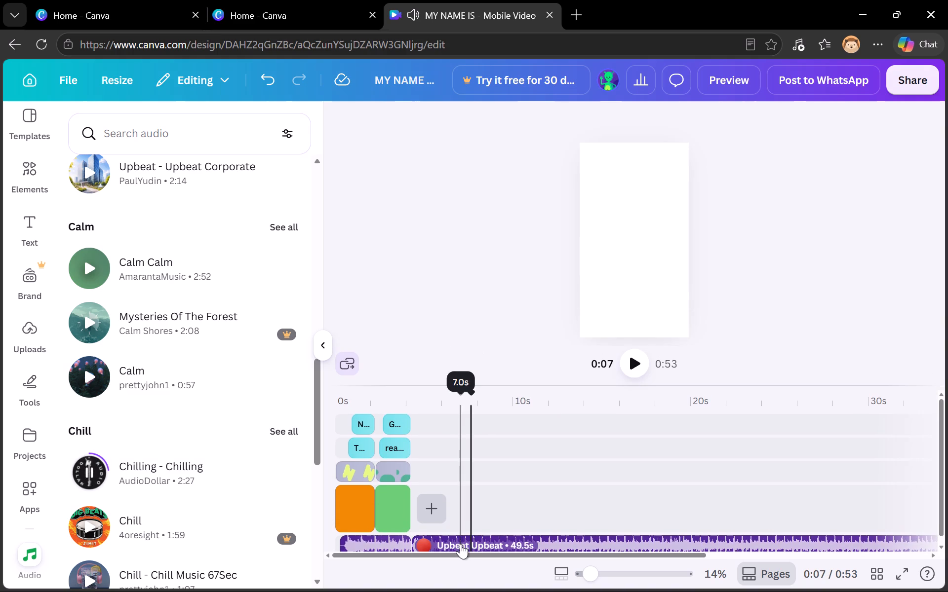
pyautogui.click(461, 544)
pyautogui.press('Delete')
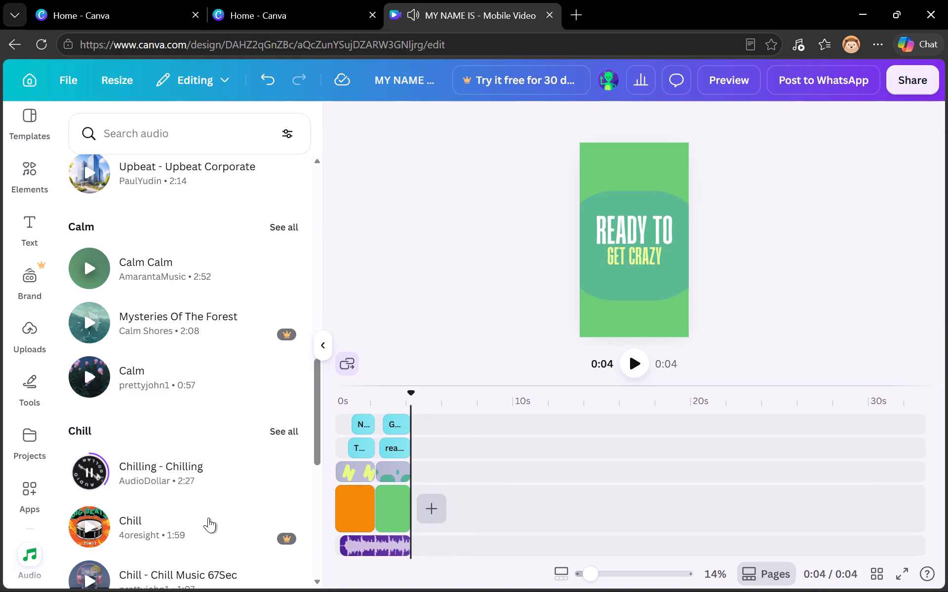
# Preview the "Chill" track, then "Lost Souls" and the 2:08 "Romantic - Romantic Music" track from the Romantic category.
pyautogui.click(96, 521)
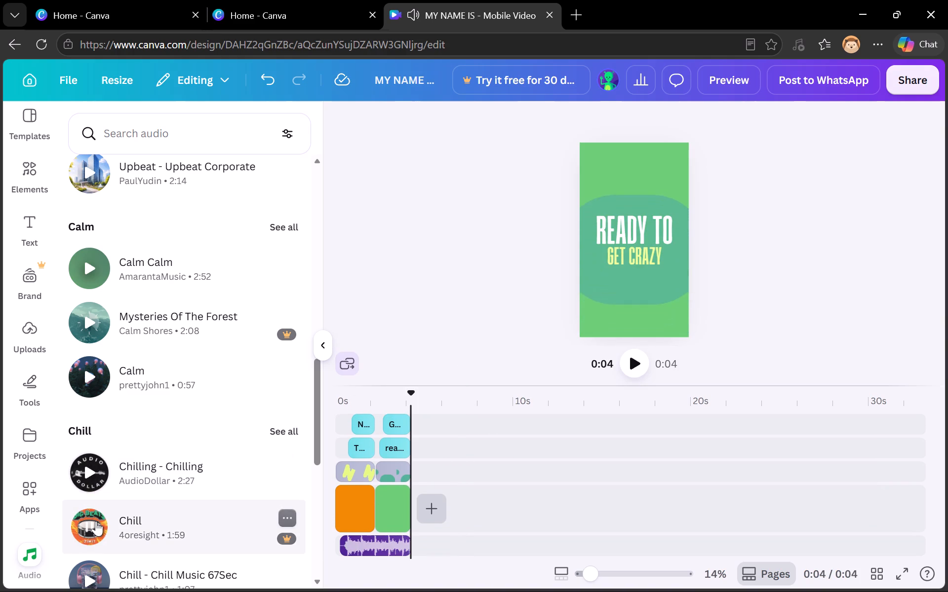
pyautogui.scroll(-2, 96, 521)
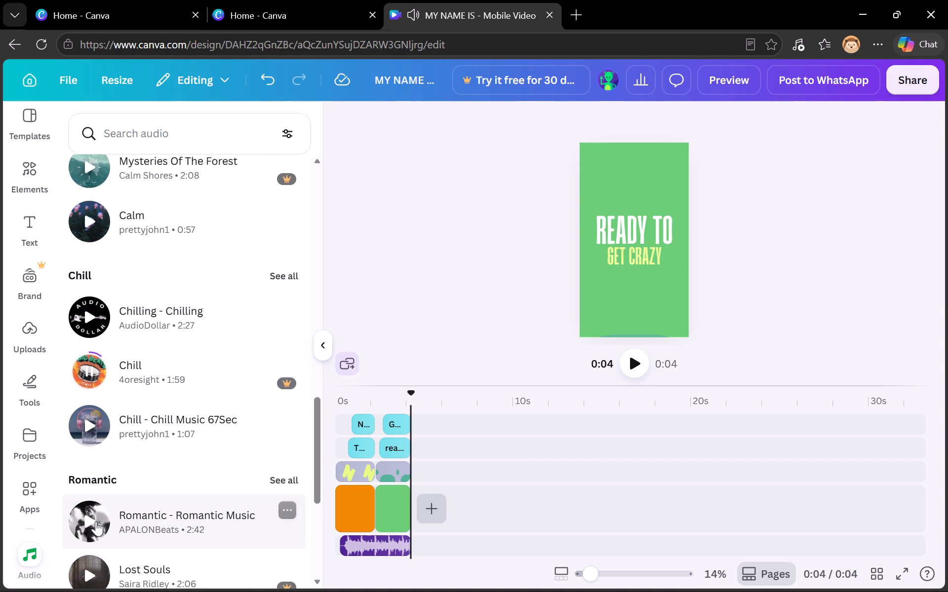
pyautogui.scroll(-2, 96, 521)
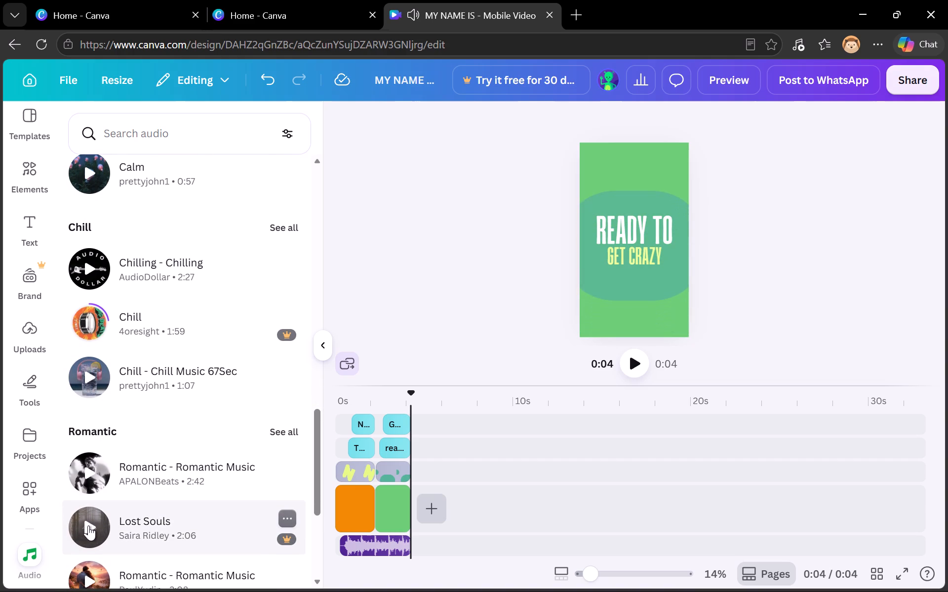
pyautogui.click(88, 525)
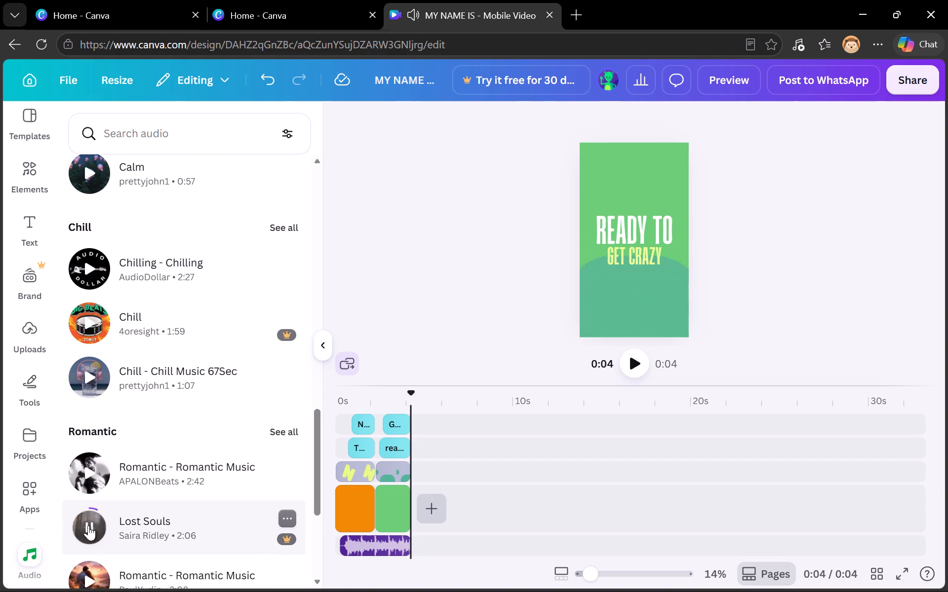
pyautogui.scroll(-2, 88, 525)
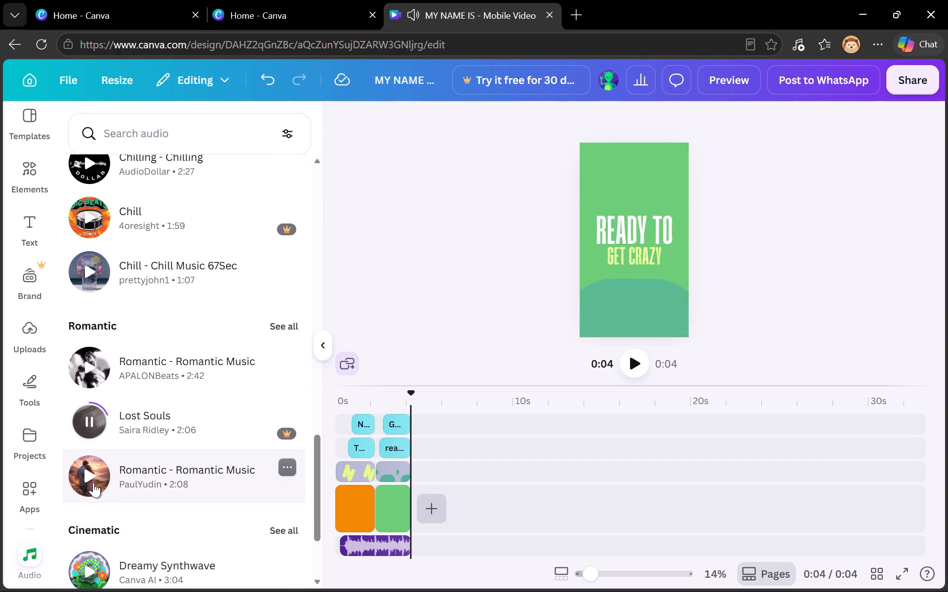
pyautogui.click(93, 478)
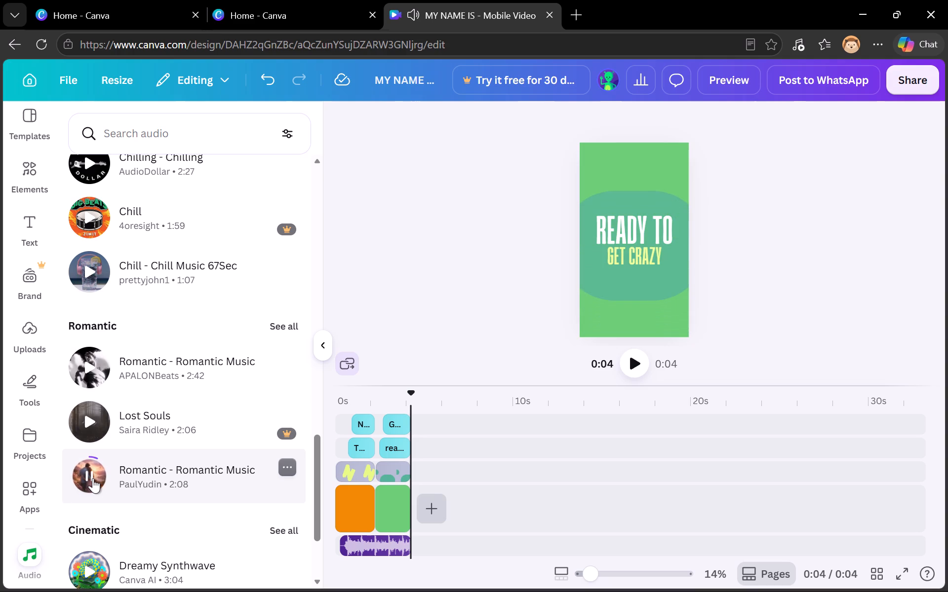
# Browse the remaining audio categories and preview "SFX", "Sport Workout Gym" and "Workout - Workout Music Version 5".
pyautogui.scroll(-6, 93, 478)
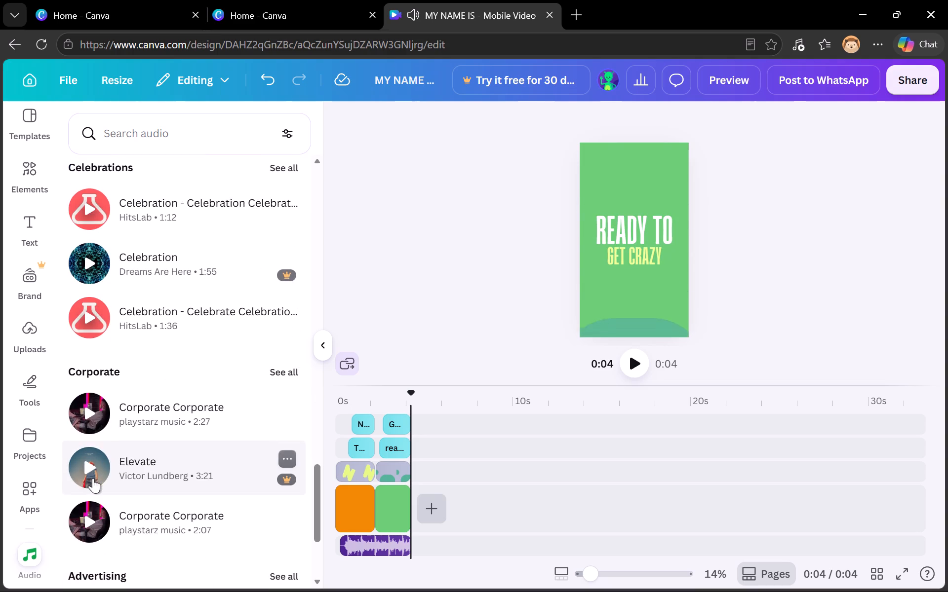
pyautogui.scroll(-10, 93, 478)
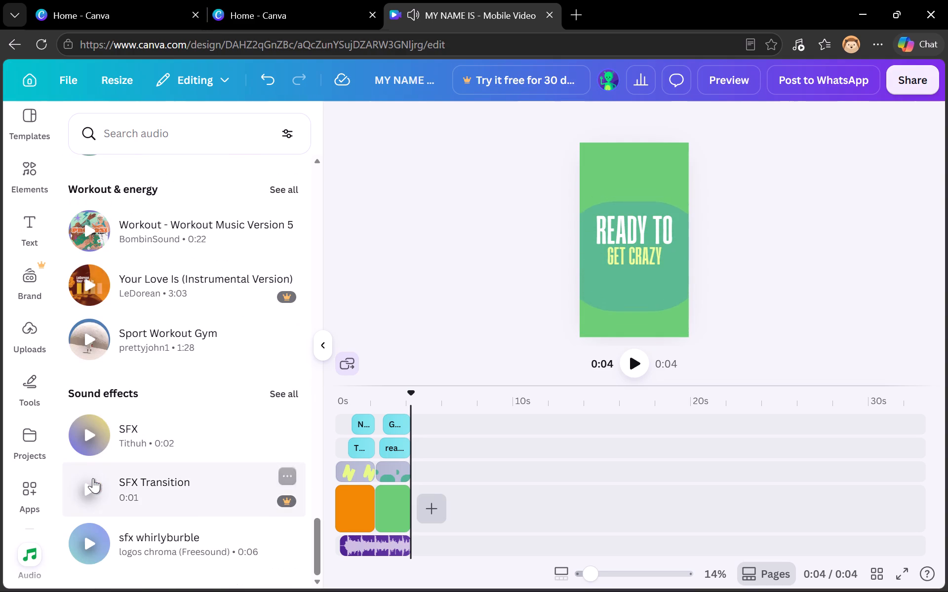
pyautogui.scroll(-1, 93, 478)
pyautogui.click(96, 432)
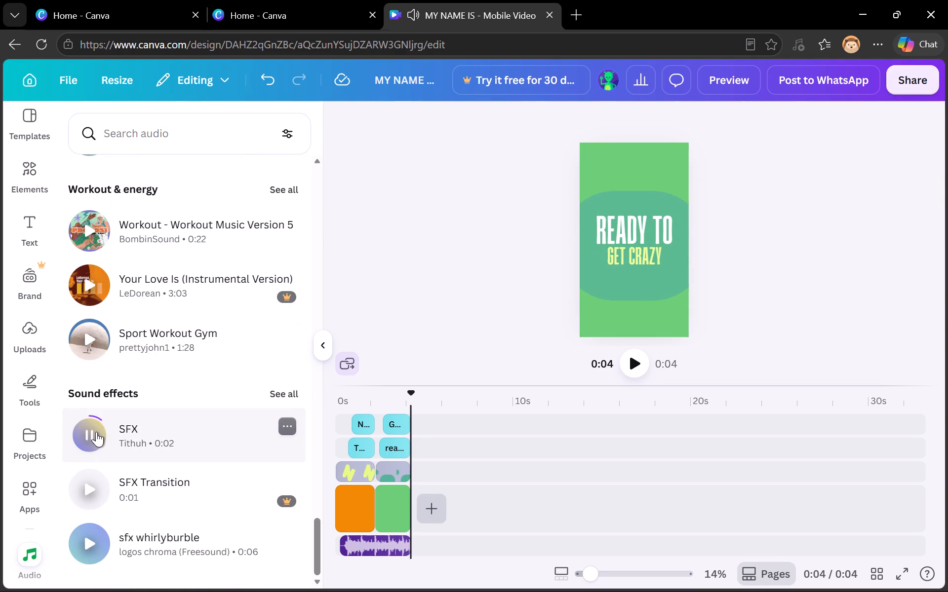
pyautogui.click(92, 330)
pyautogui.scroll(3, 92, 330)
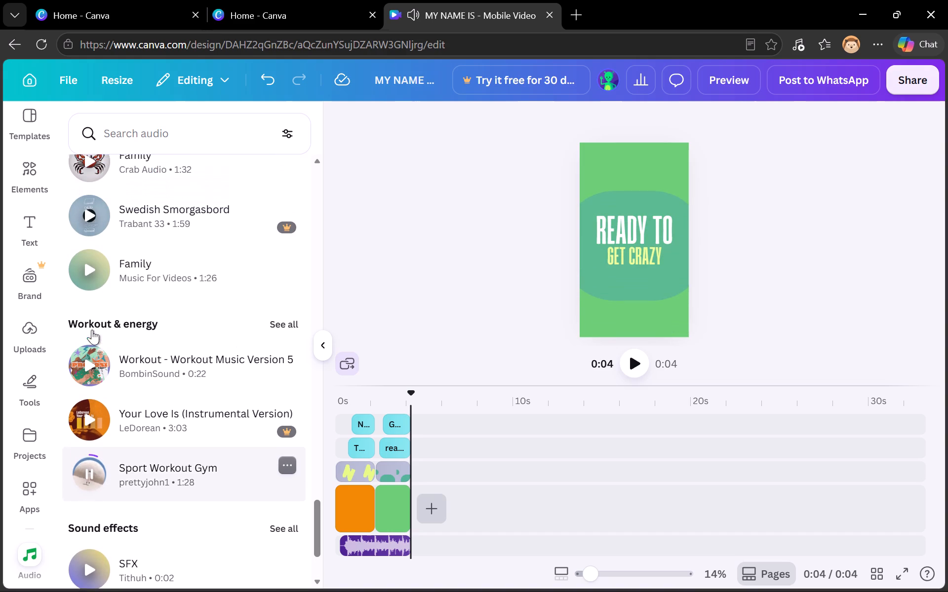
pyautogui.scroll(1, 92, 330)
pyautogui.click(79, 365)
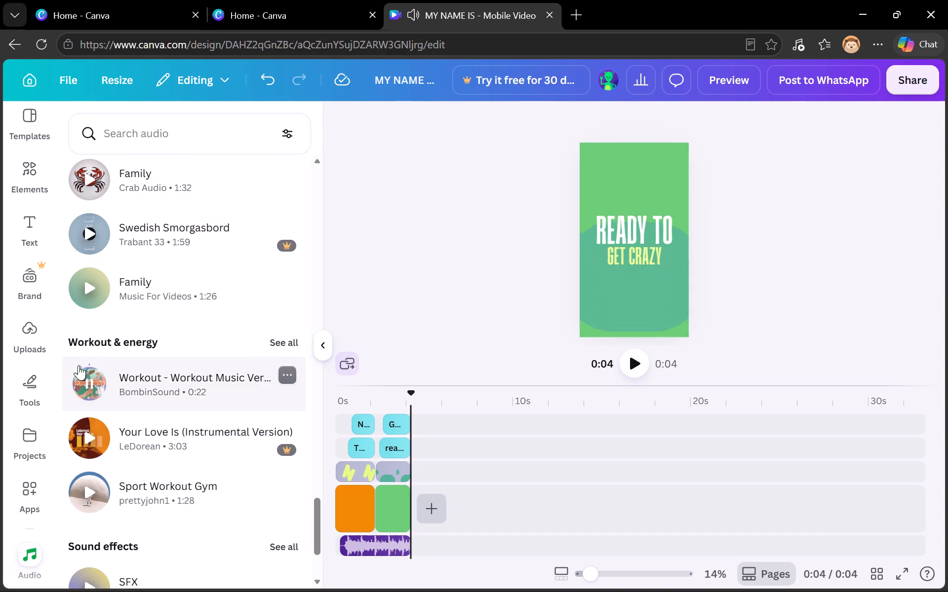
# Add the "Workout - Workout Music Version 5" track to the timeline after the two pages.
pyautogui.scroll(2, 127, 268)
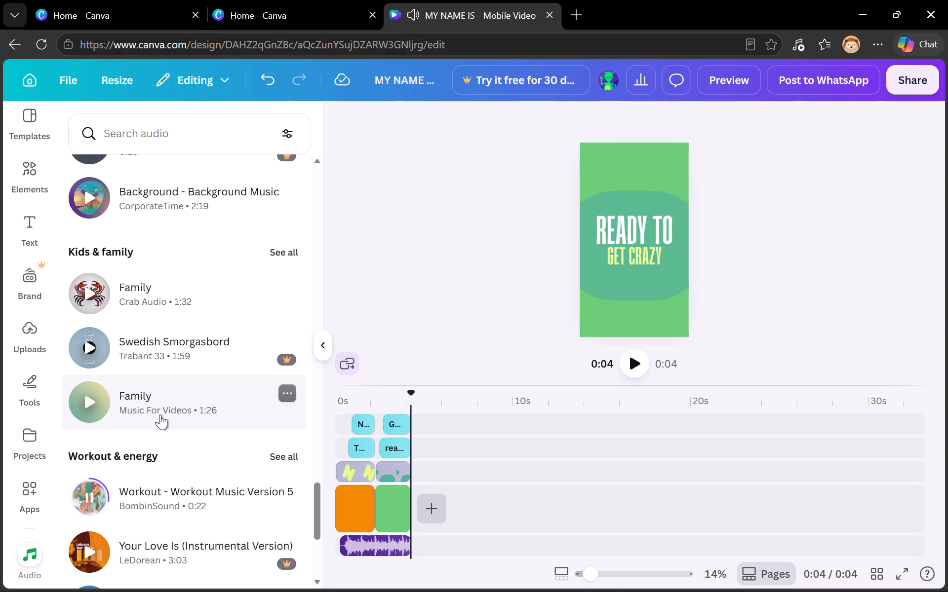
pyautogui.click(135, 481)
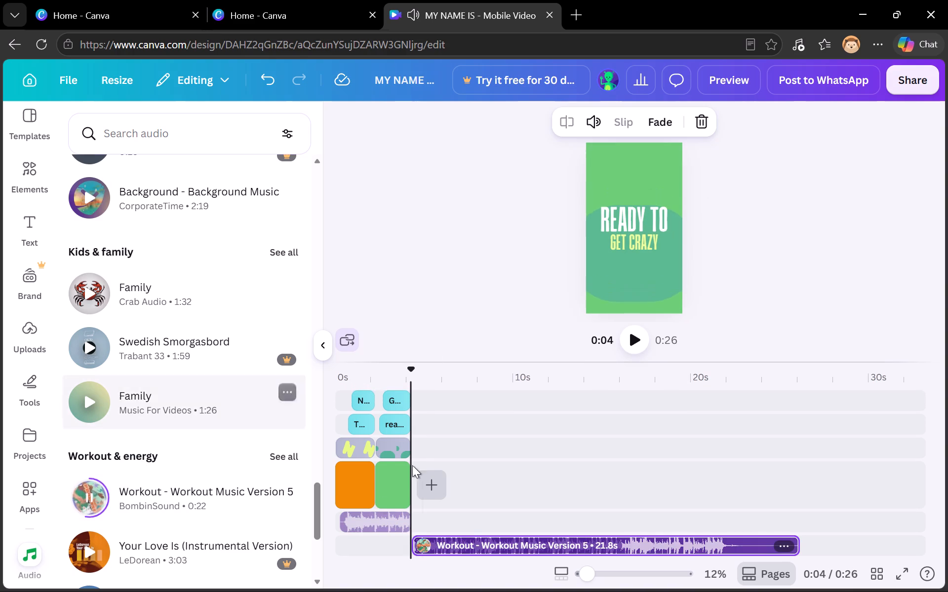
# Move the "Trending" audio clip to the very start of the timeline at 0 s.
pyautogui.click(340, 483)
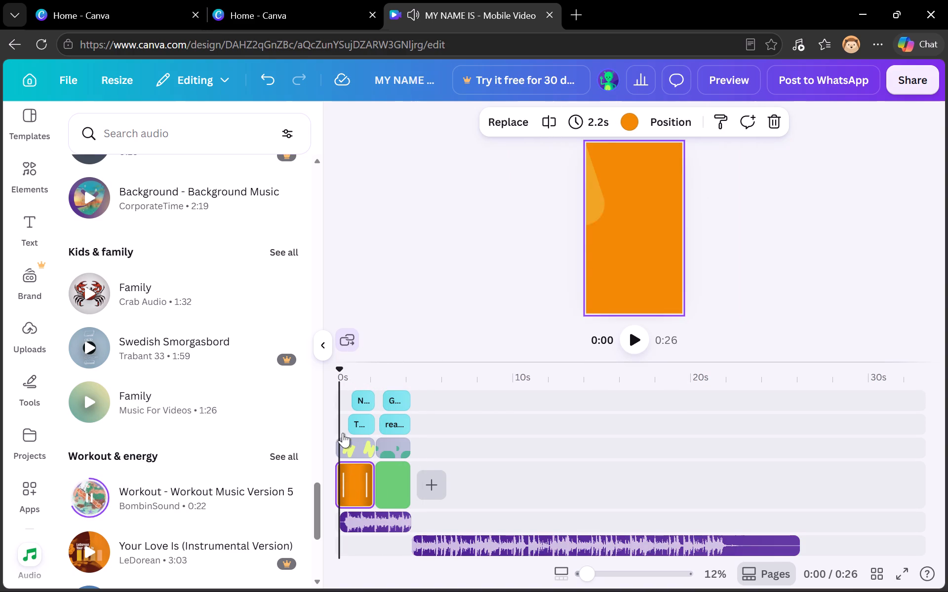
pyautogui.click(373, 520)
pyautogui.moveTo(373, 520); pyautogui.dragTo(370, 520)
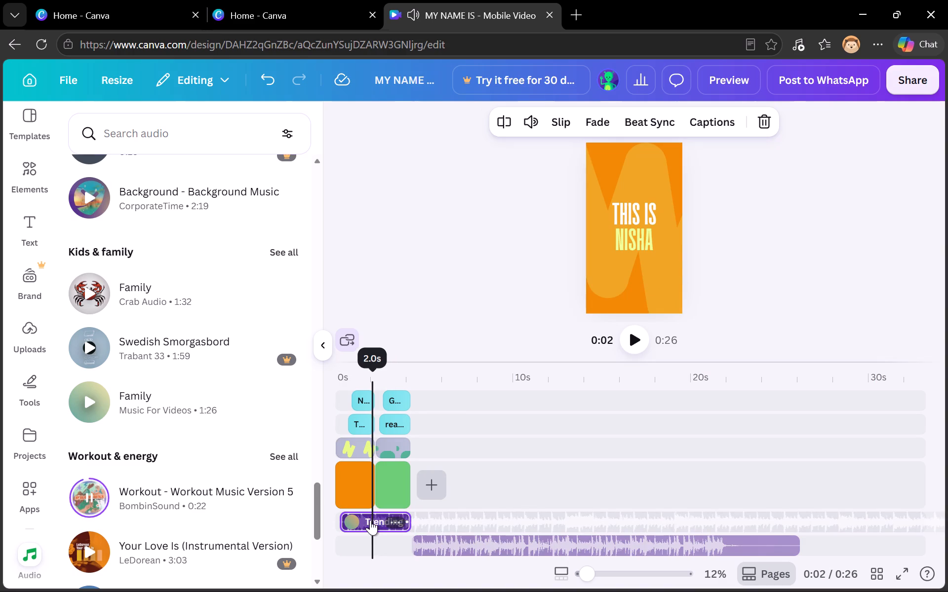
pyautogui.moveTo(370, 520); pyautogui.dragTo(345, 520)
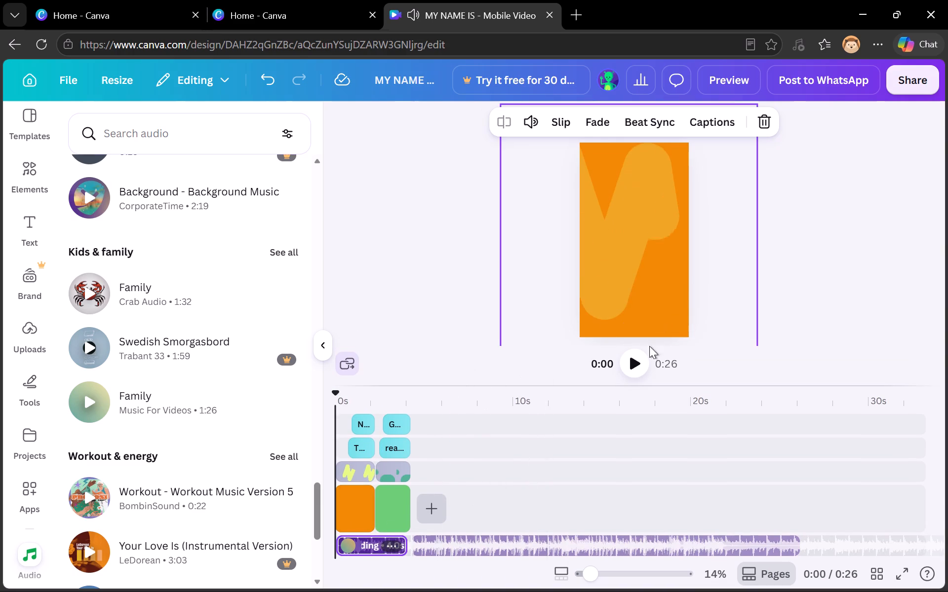
# Play the video from the beginning to hear the "Trending" clip lead into the workout music.
pyautogui.click(629, 364)
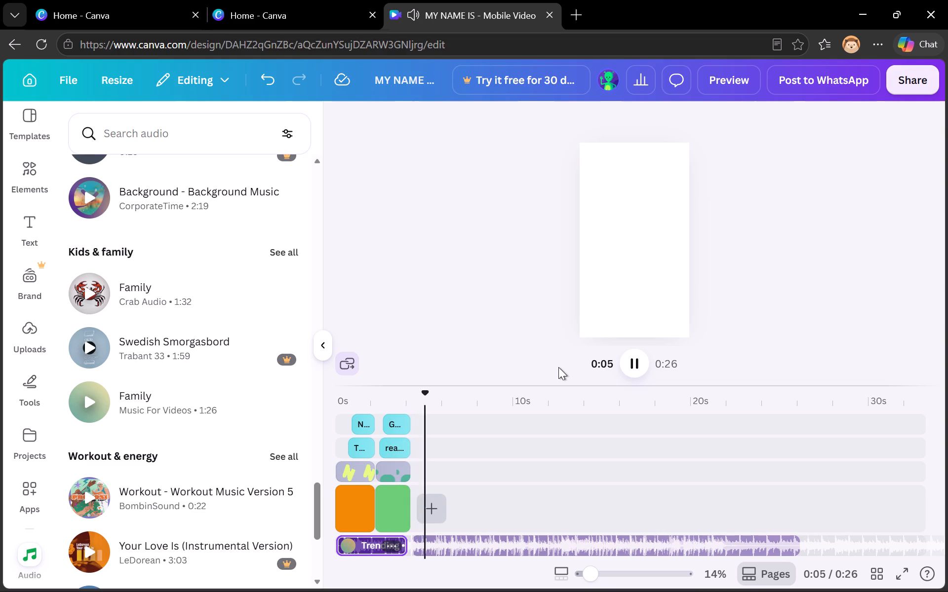
# Shift the "Trending" audio clip slightly later so that it ends where the workout track begins.
pyautogui.click(393, 554)
pyautogui.moveTo(407, 545); pyautogui.dragTo(409, 544)
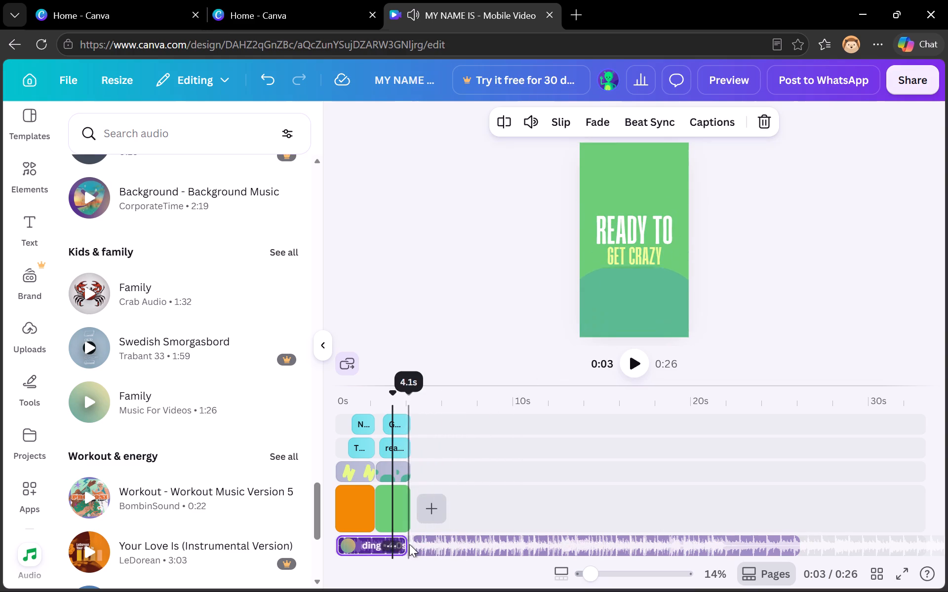
pyautogui.moveTo(409, 544); pyautogui.dragTo(412, 545)
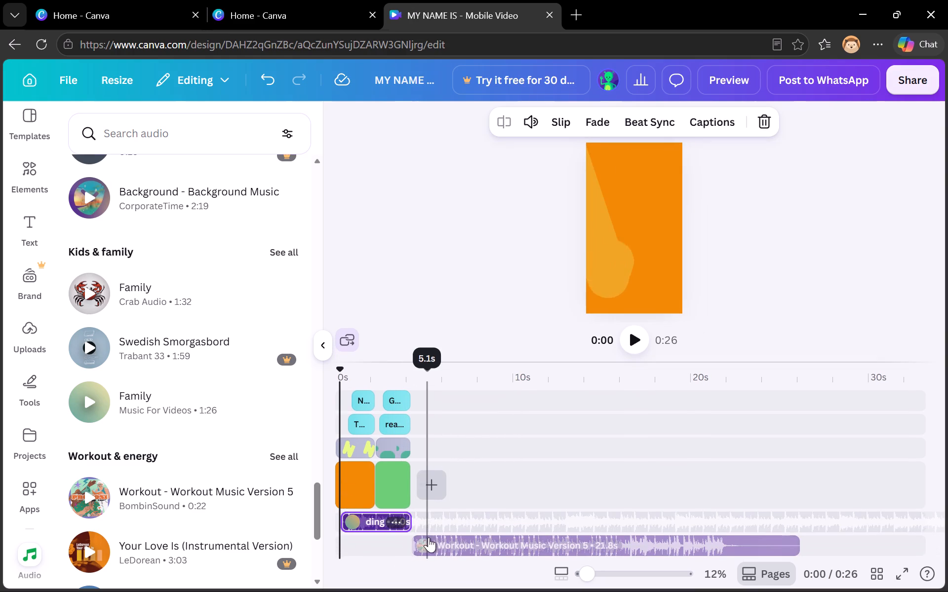
# Move the workout track earlier on the timeline so it starts just after 3 s, overlapping the end of the "Trending" clip.
pyautogui.doubleClick(430, 540)
pyautogui.moveTo(430, 540); pyautogui.dragTo(423, 521)
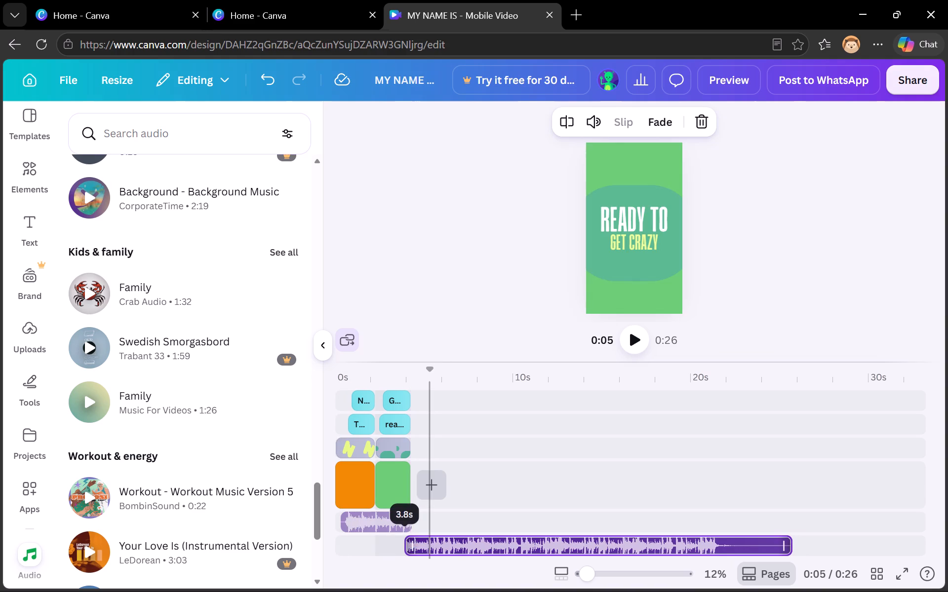
pyautogui.moveTo(423, 521); pyautogui.dragTo(419, 521)
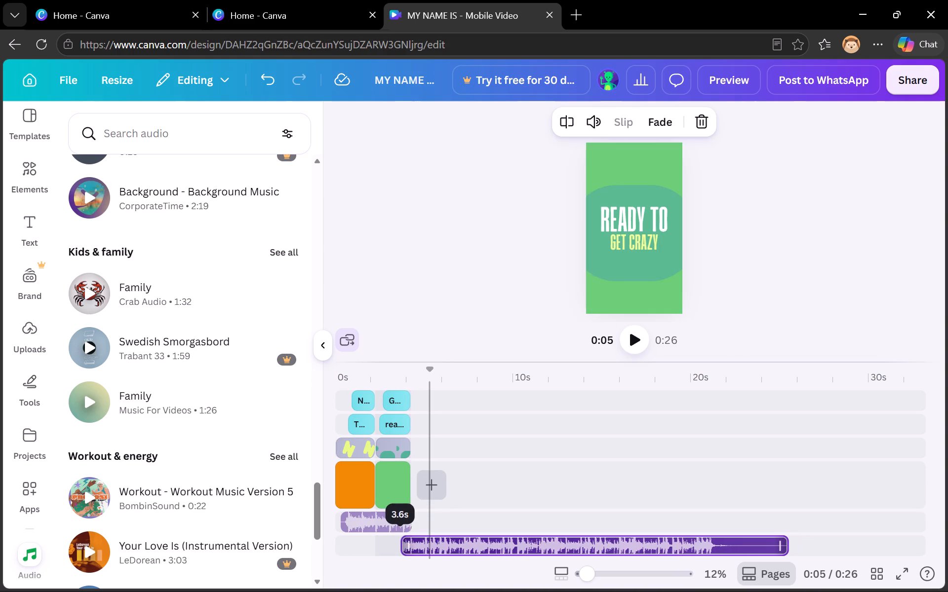
pyautogui.moveTo(419, 521); pyautogui.dragTo(413, 530)
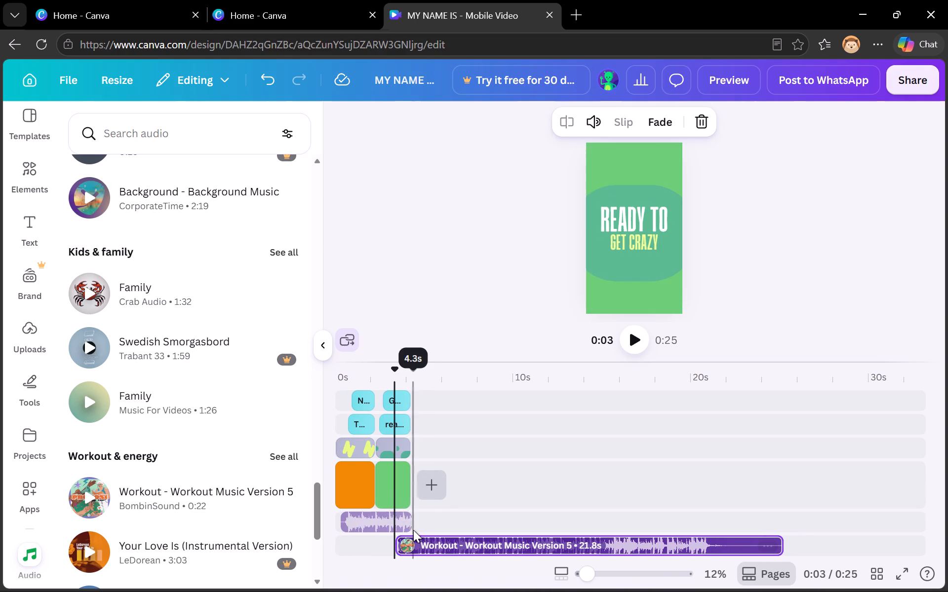
# Play the video from the beginning to hear the overlap between the "Trending" clip and the workout track.
pyautogui.click(338, 547)
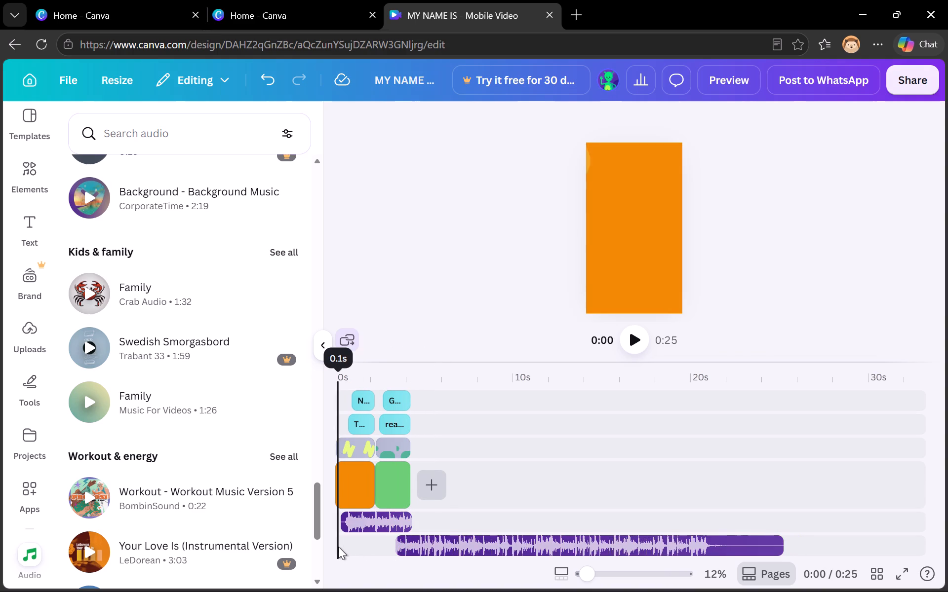
pyautogui.click(630, 344)
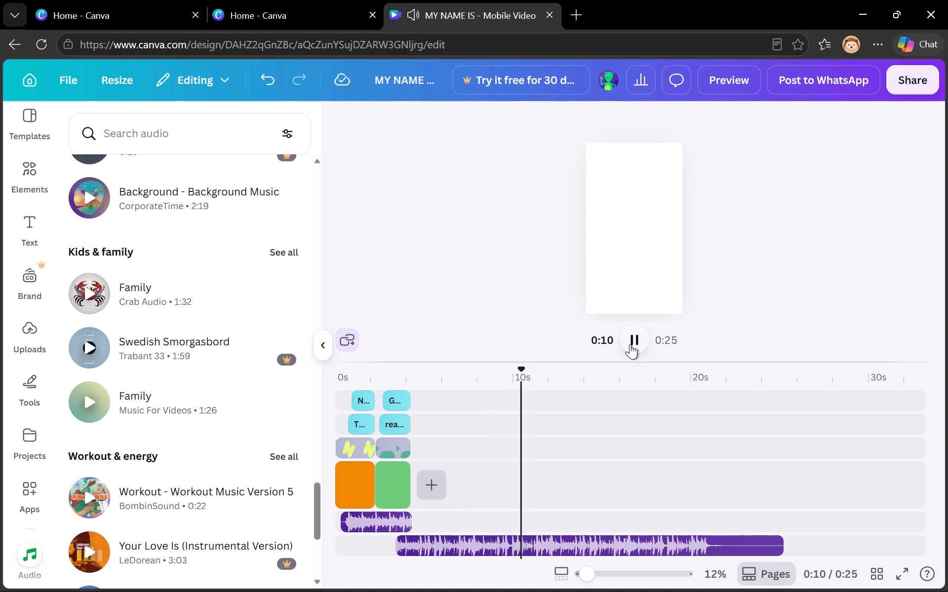
# Add the 12.0s stock video of the woman in a navy top from the People collection after the green page.
pyautogui.click(324, 347)
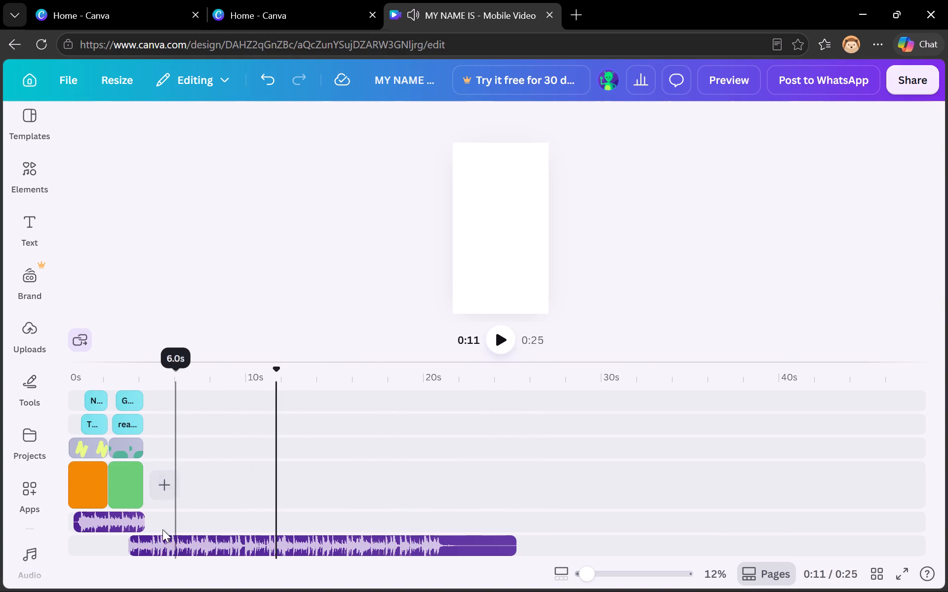
pyautogui.click(160, 494)
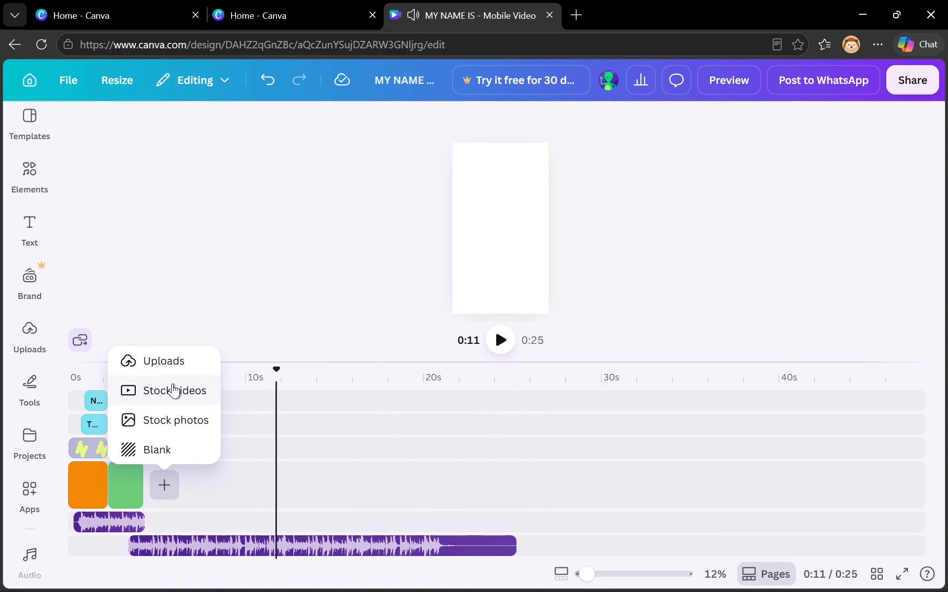
pyautogui.click(172, 383)
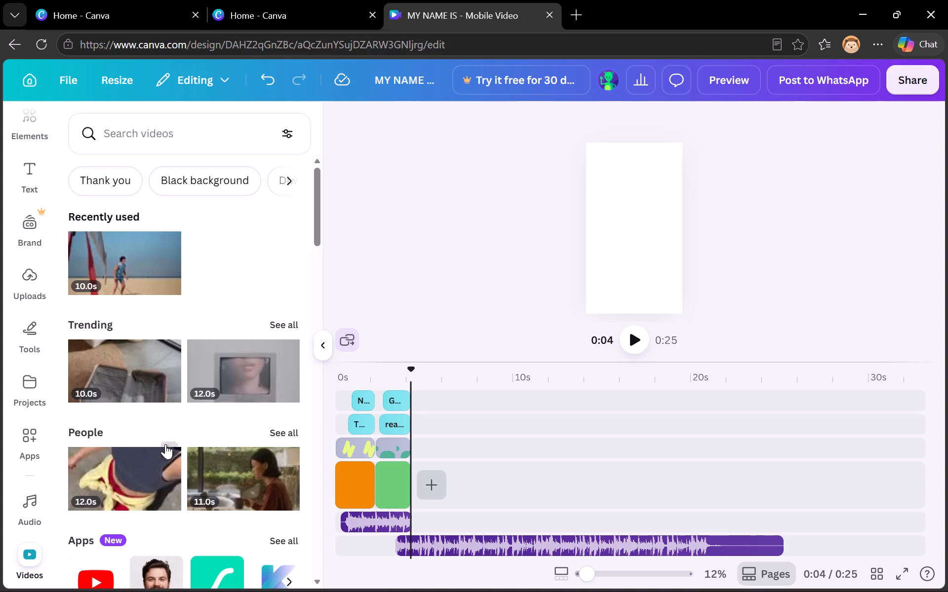
pyautogui.scroll(-1, 165, 444)
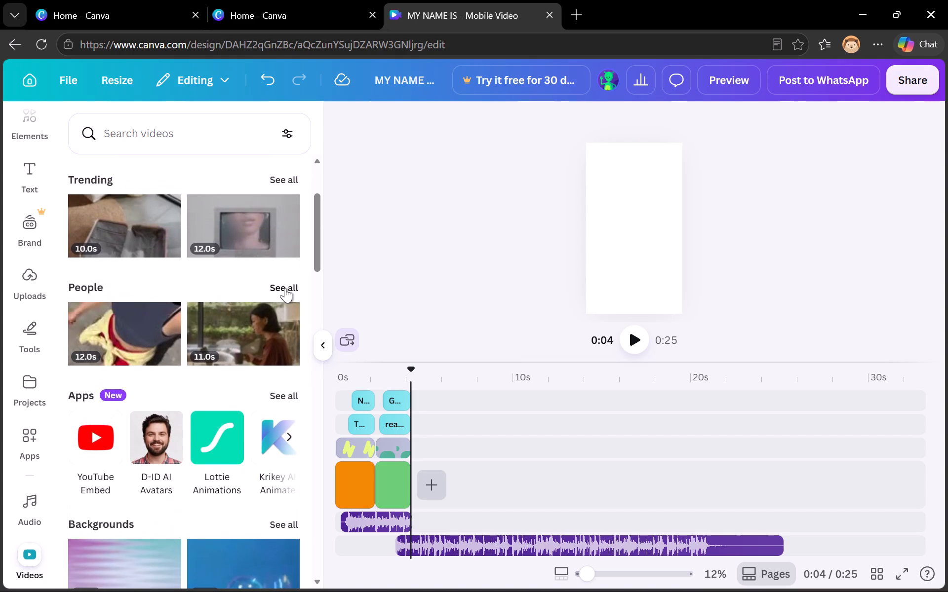
pyautogui.click(285, 288)
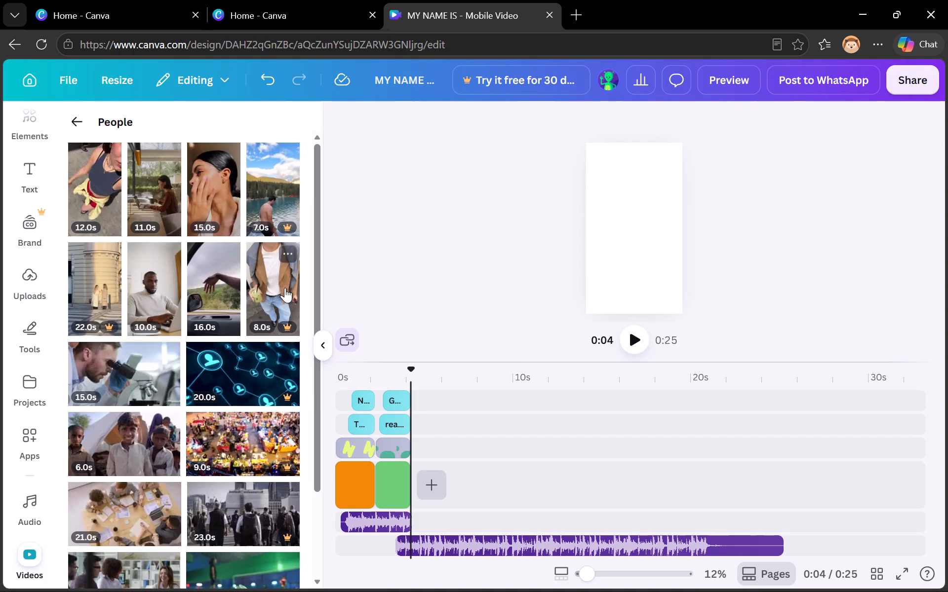
pyautogui.scroll(-2, 285, 288)
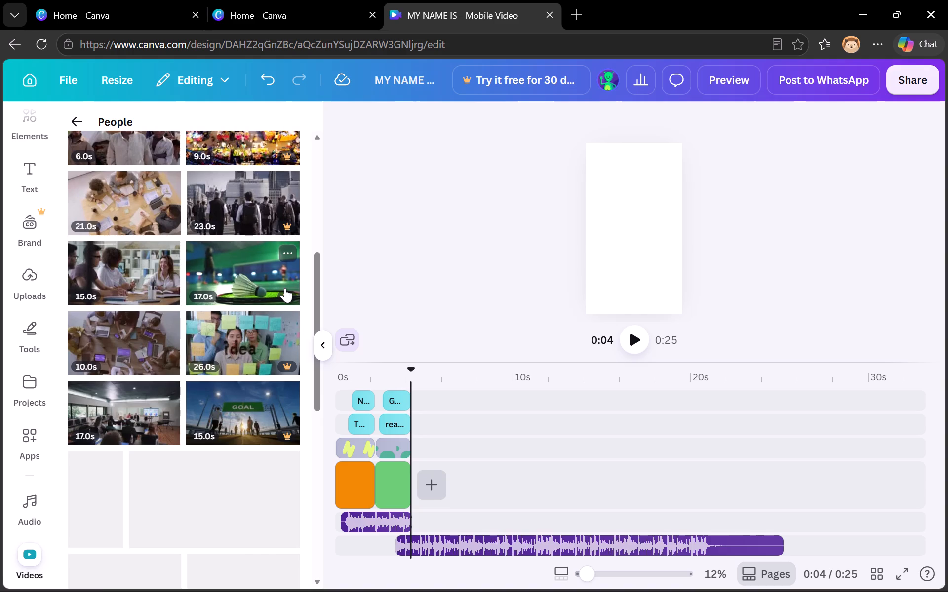
pyautogui.scroll(-2, 285, 288)
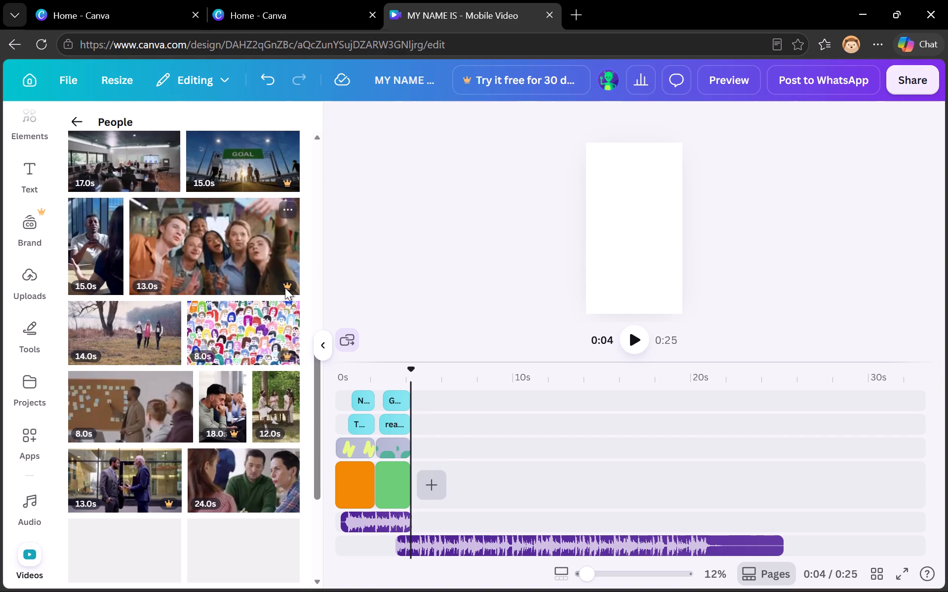
pyautogui.scroll(-1, 285, 288)
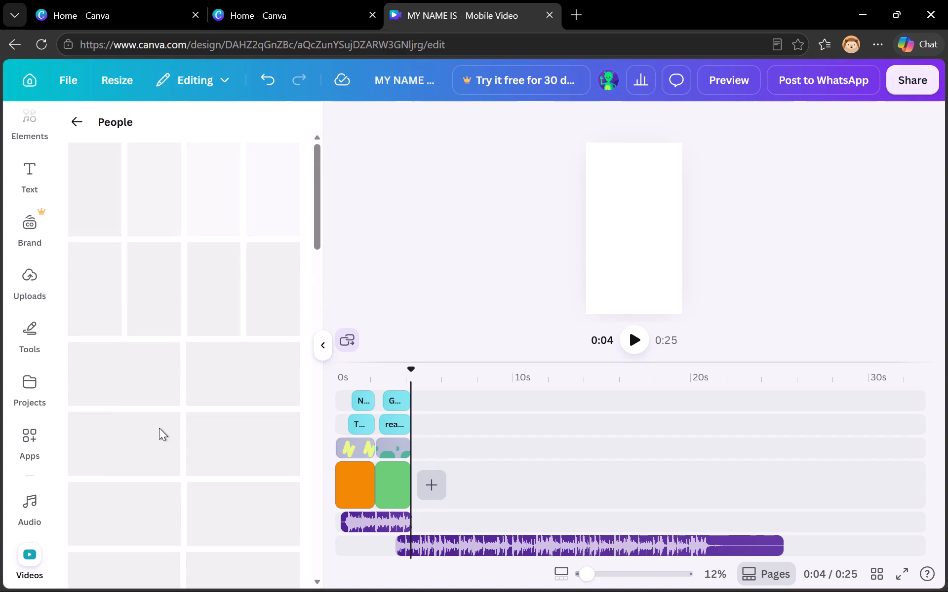
pyautogui.click(98, 179)
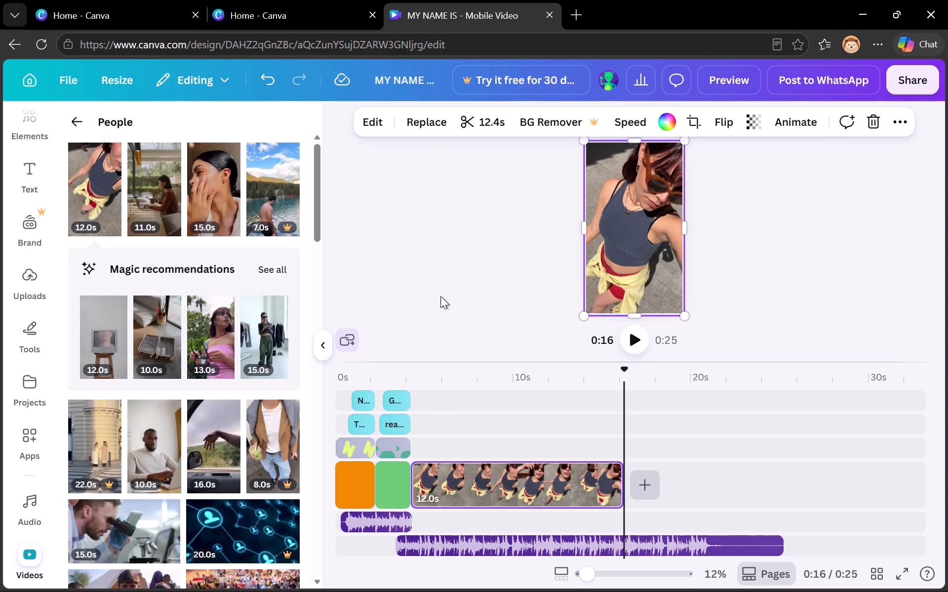
# Trim the end of the navy-top video clip so that it lasts 1.8 s.
pyautogui.click(438, 484)
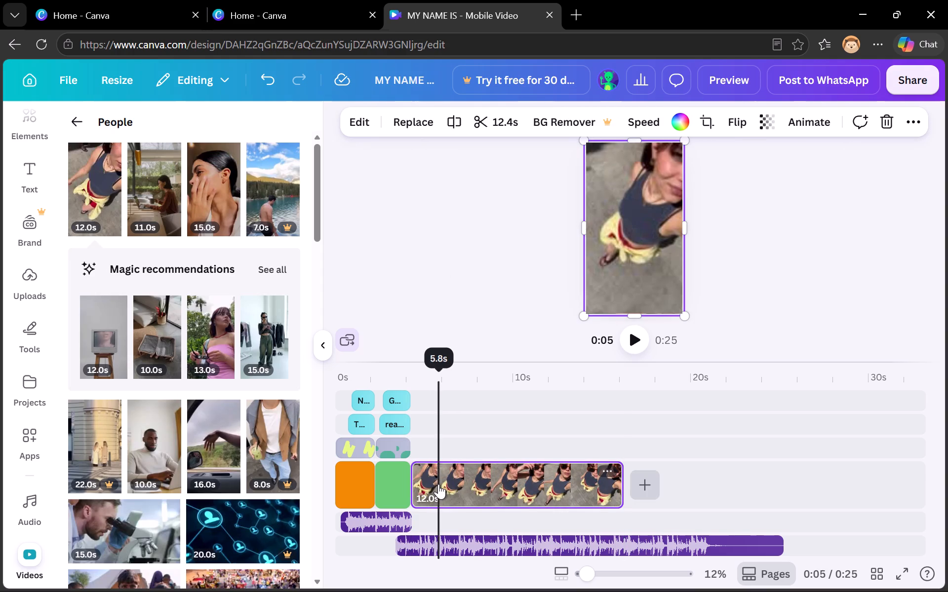
pyautogui.click(438, 484)
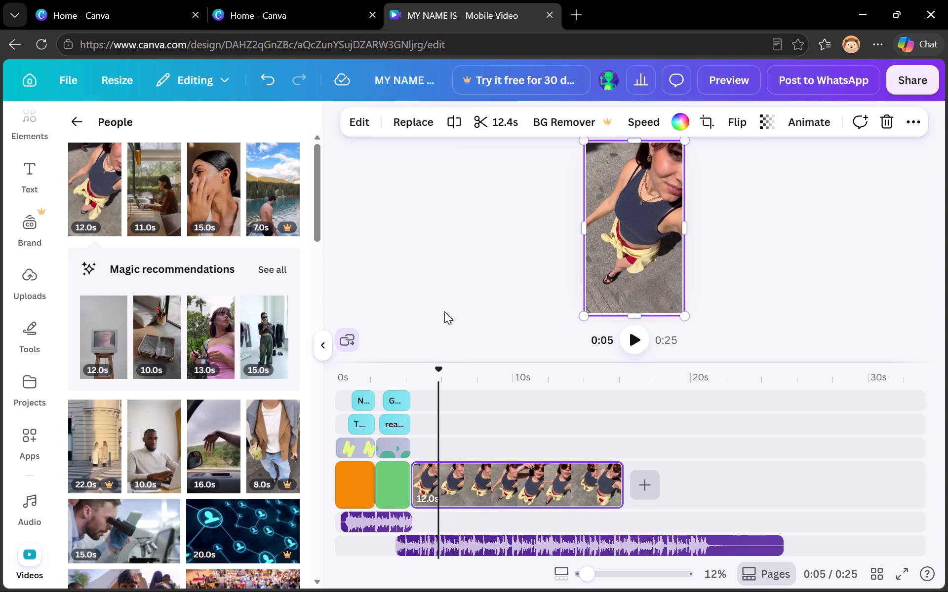
pyautogui.click(498, 113)
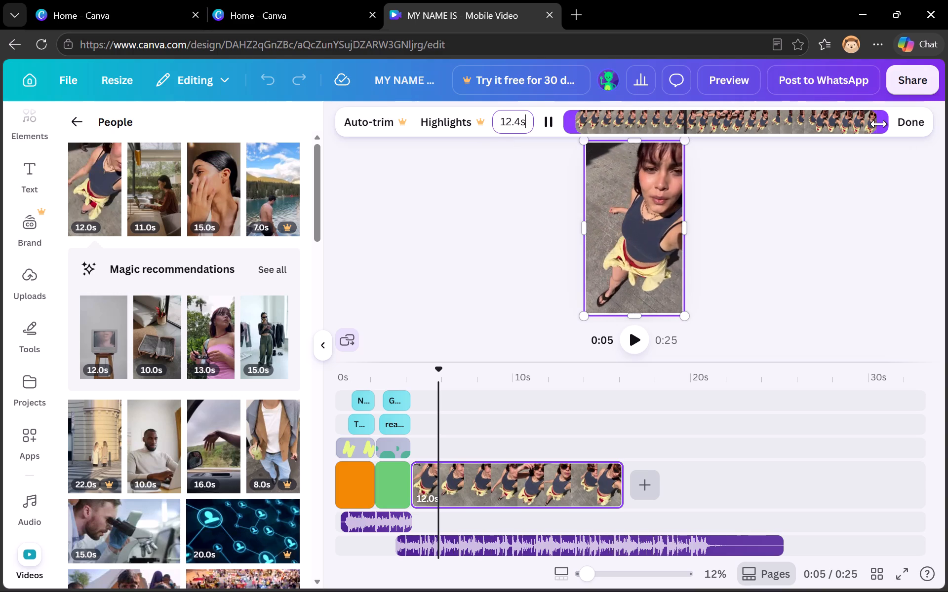
pyautogui.moveTo(880, 124); pyautogui.dragTo(624, 217)
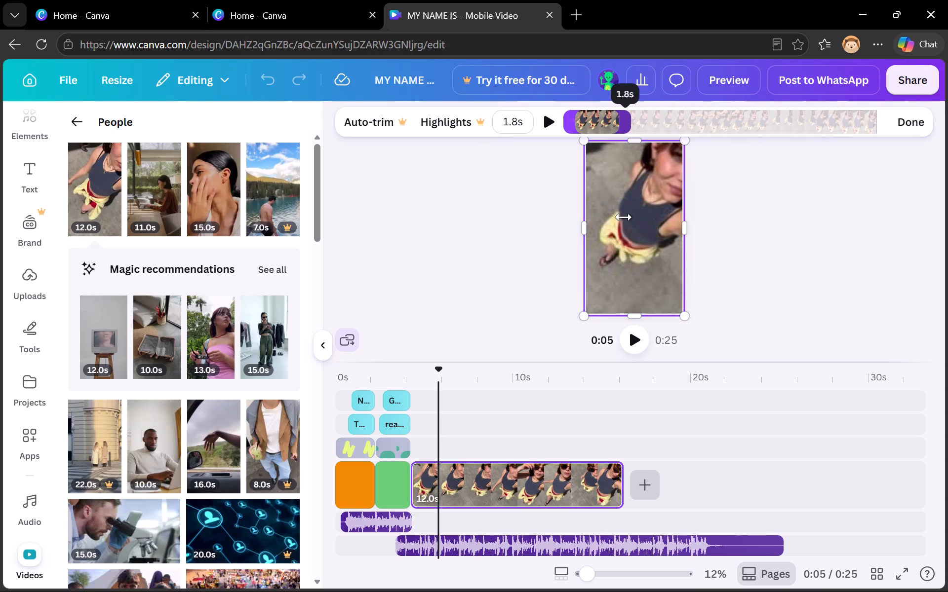
pyautogui.moveTo(624, 217); pyautogui.dragTo(624, 218)
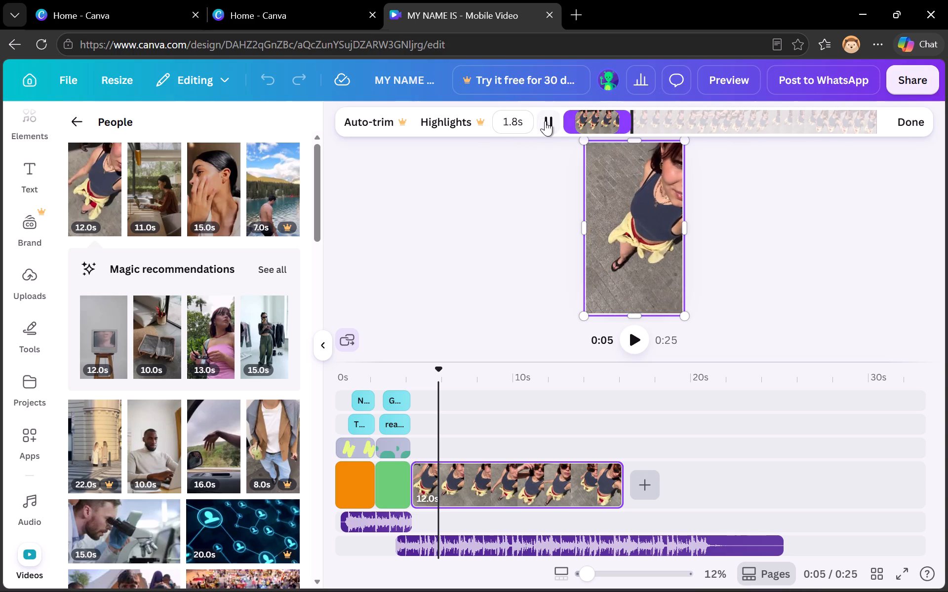
pyautogui.click(905, 130)
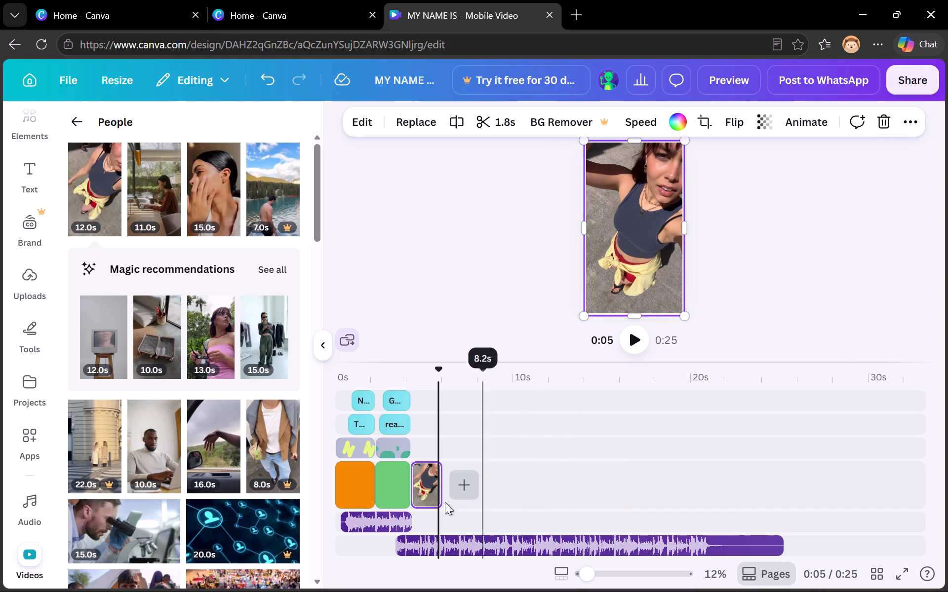
# Play the section from the green page through the navy-top clip to check its timing against the music.
pyautogui.click(413, 513)
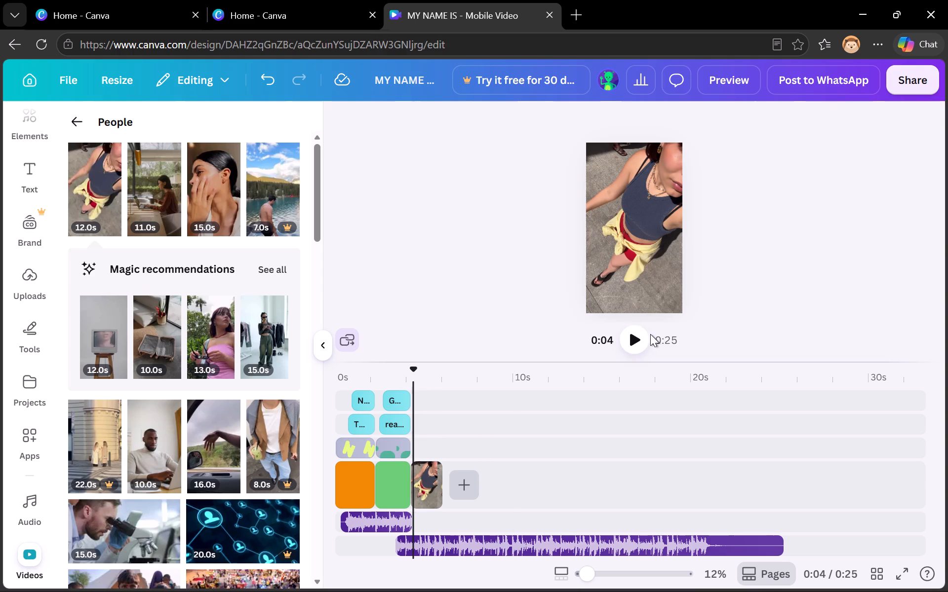
pyautogui.click(645, 335)
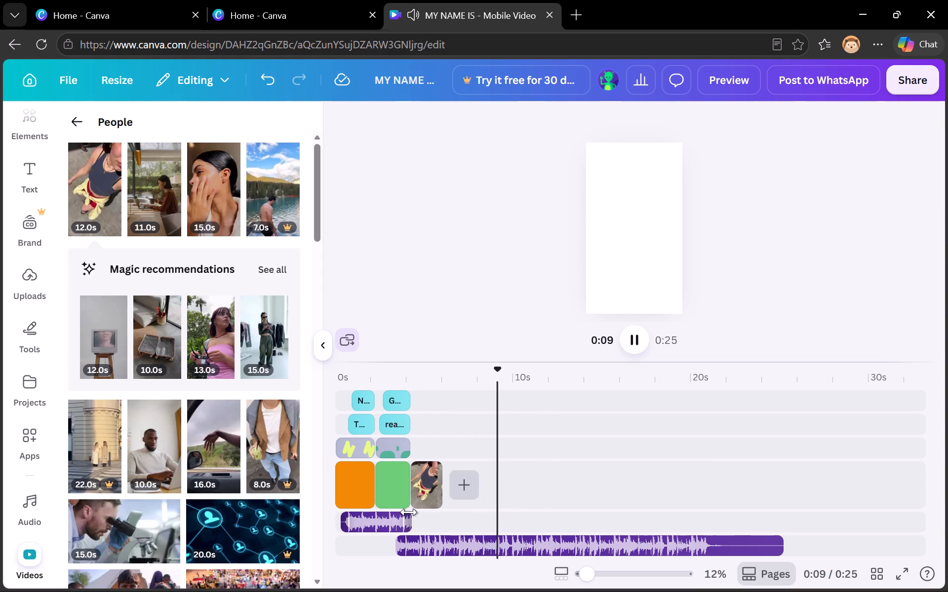
pyautogui.click(428, 491)
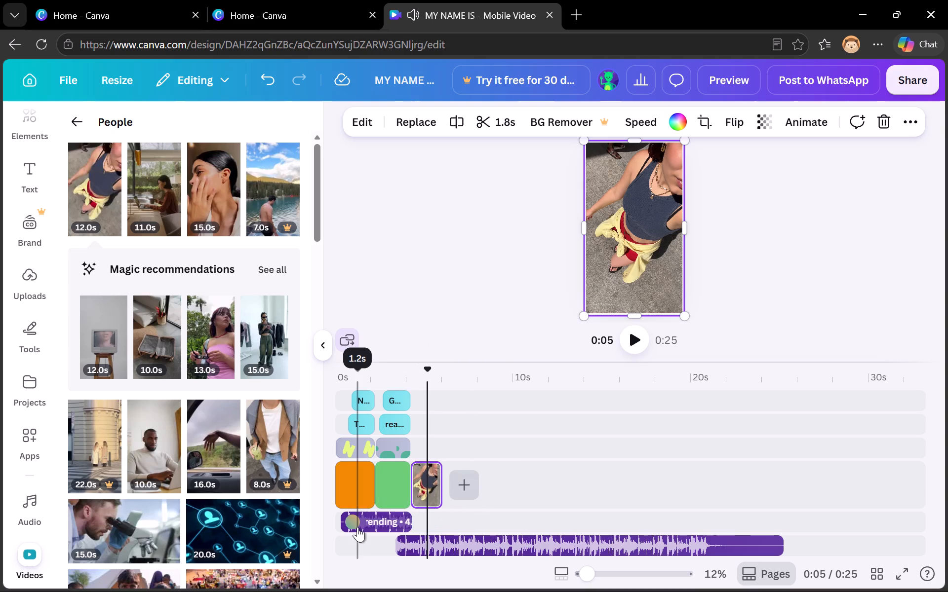
pyautogui.click(391, 551)
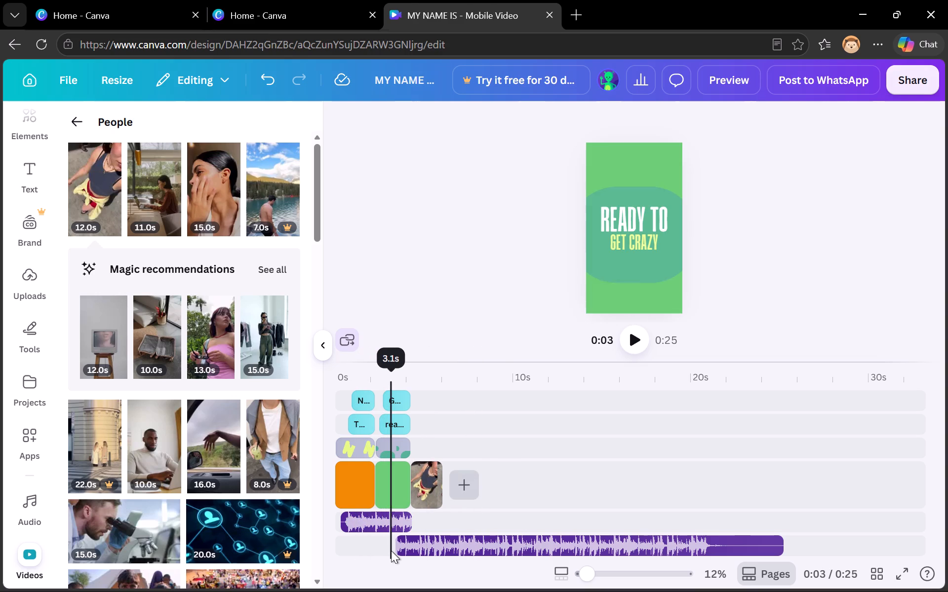
pyautogui.click(628, 331)
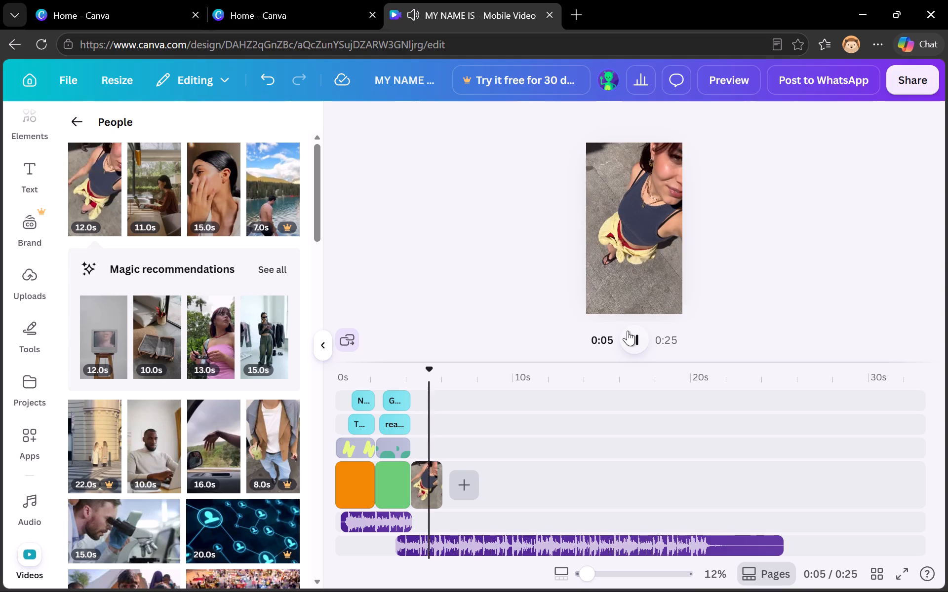
pyautogui.click(628, 331)
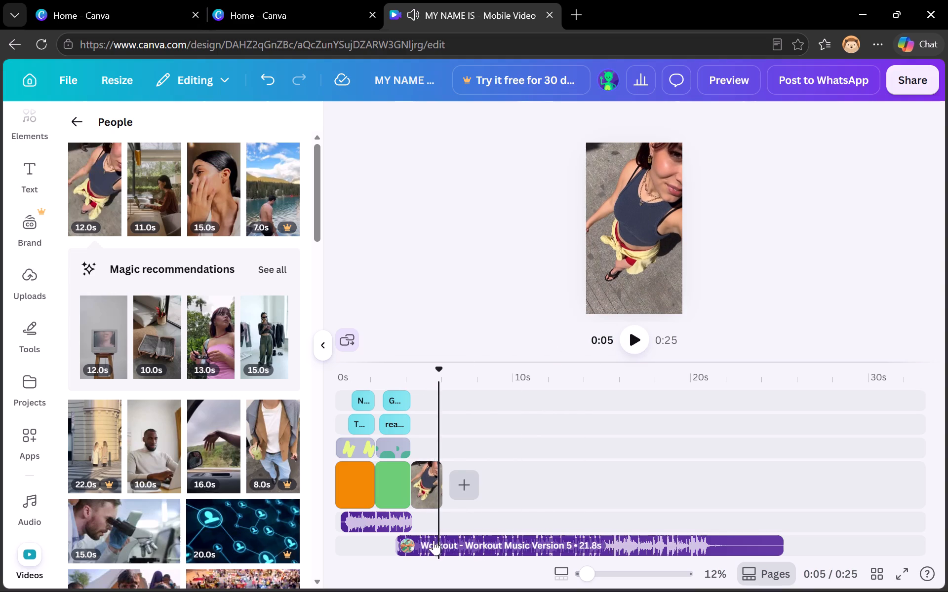
# Add the 13.0s recommended stock video of the woman in a pink top after the navy-top clip.
pyautogui.click(466, 486)
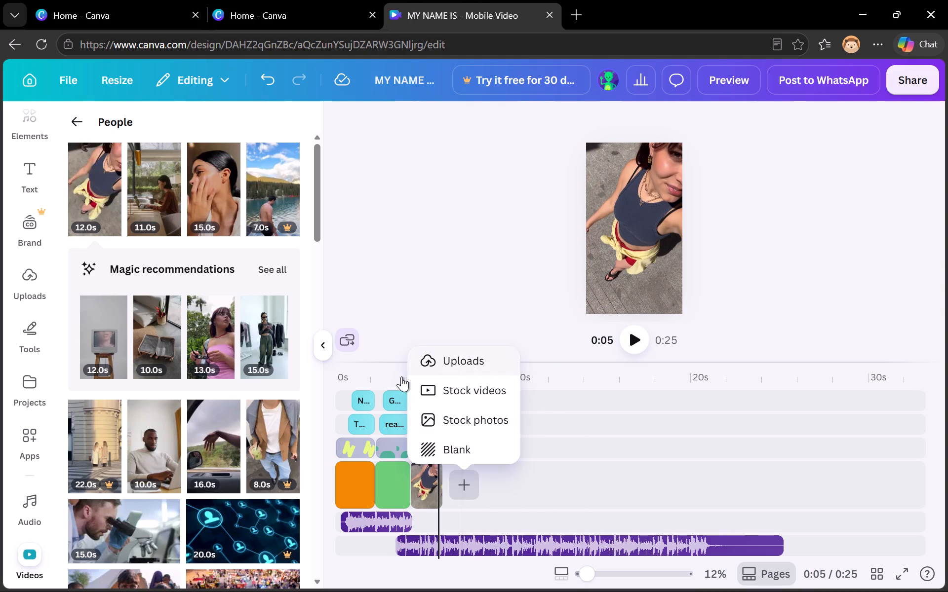
pyautogui.click(206, 347)
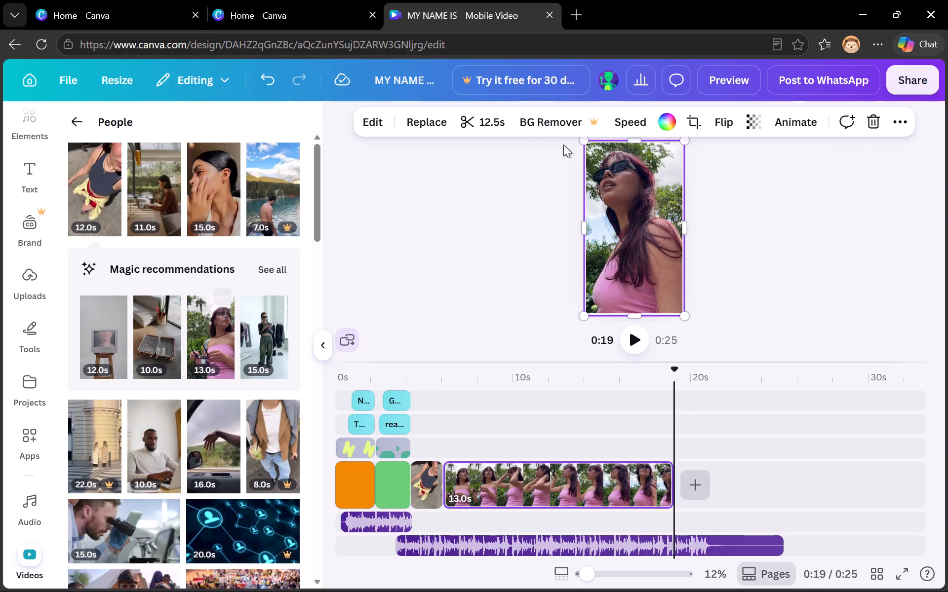
# Trim the start and end of the pink-top video clip so that it lasts 0.2 s.
pyautogui.click(498, 124)
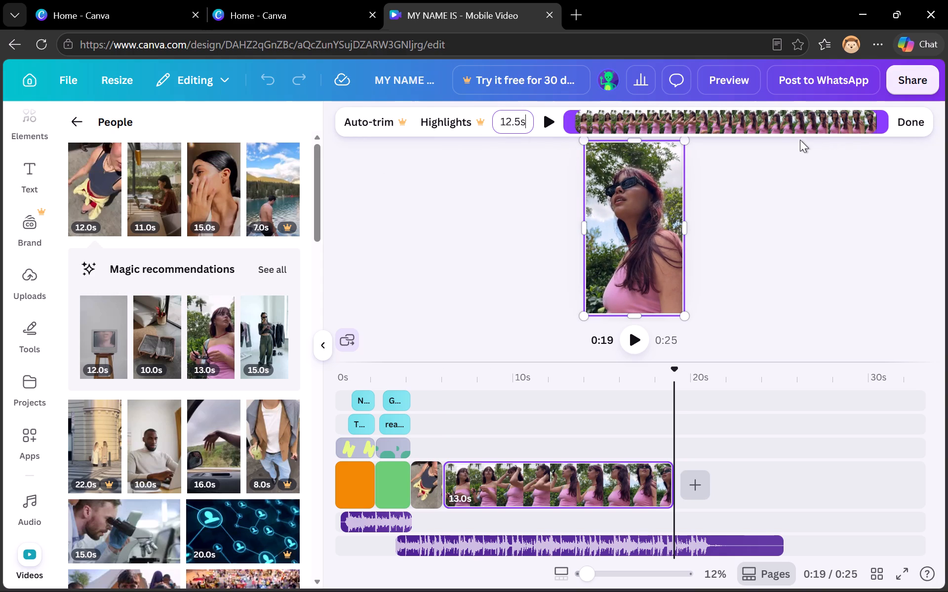
pyautogui.click(551, 125)
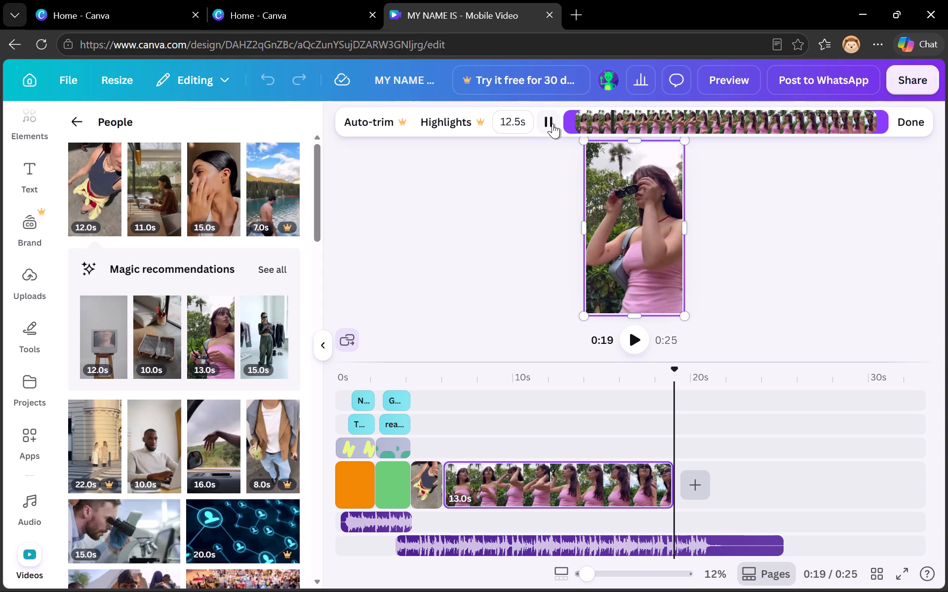
pyautogui.moveTo(568, 118); pyautogui.dragTo(585, 119)
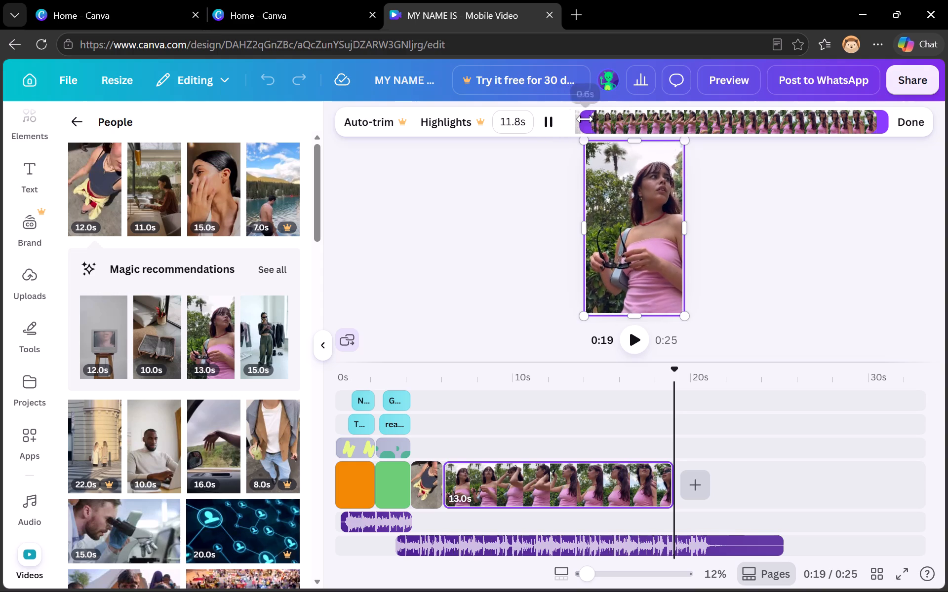
pyautogui.moveTo(884, 118); pyautogui.dragTo(616, 144)
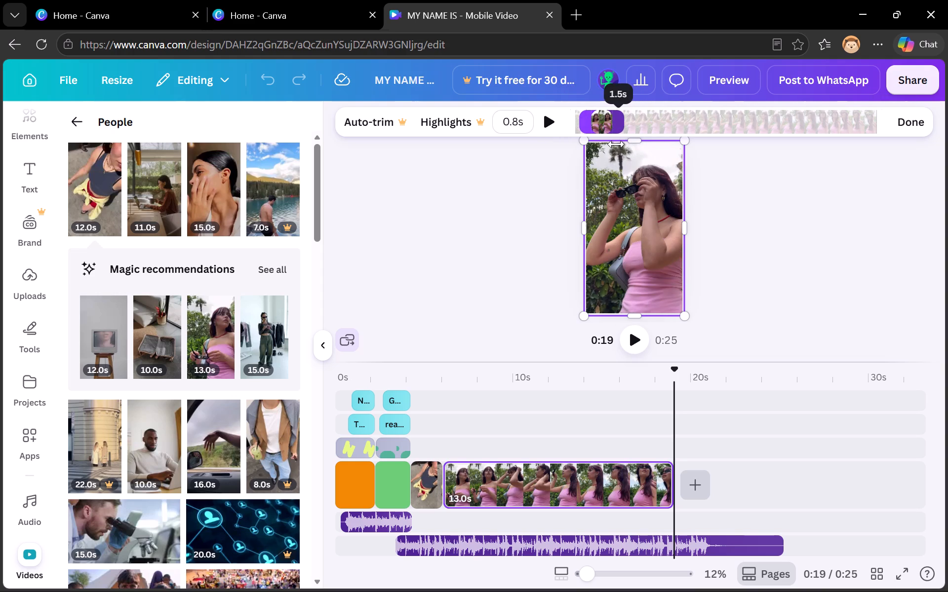
pyautogui.moveTo(616, 144); pyautogui.dragTo(628, 140)
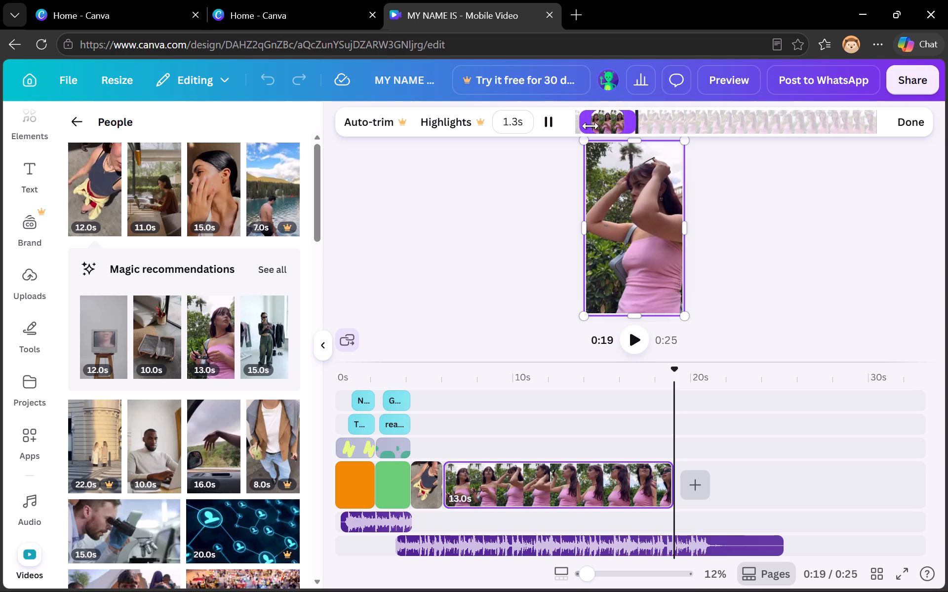
pyautogui.moveTo(591, 126); pyautogui.dragTo(601, 127)
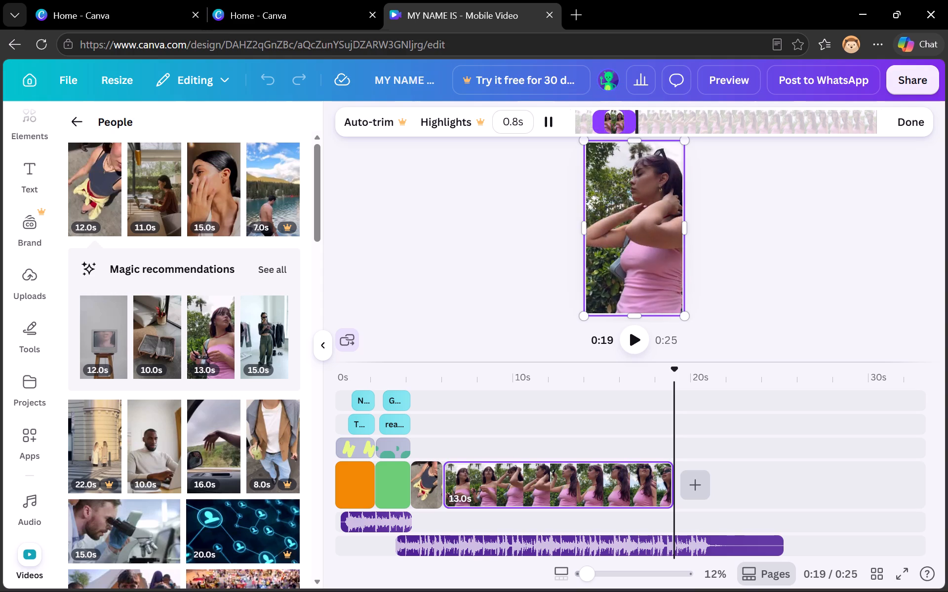
pyautogui.click(638, 127)
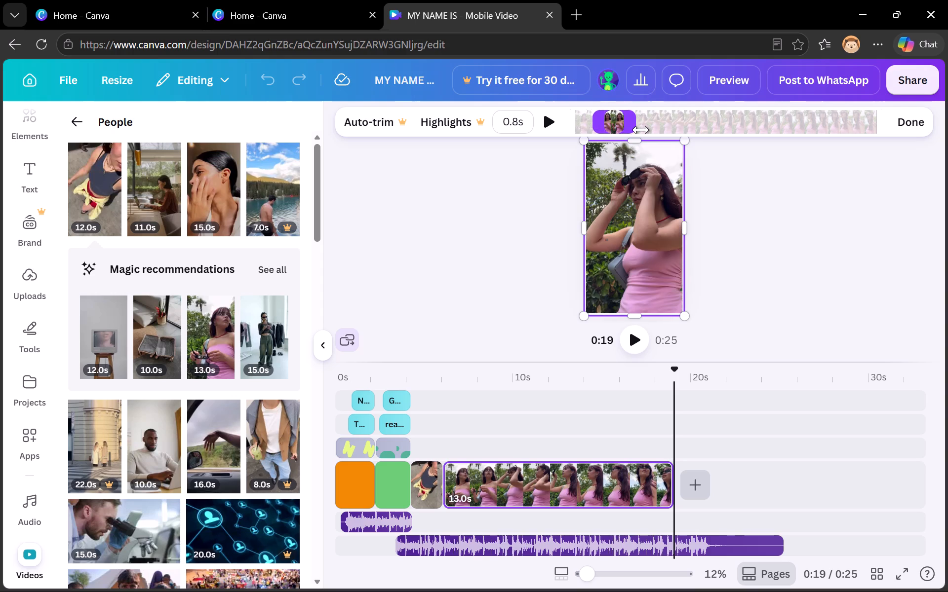
pyautogui.moveTo(641, 130); pyautogui.dragTo(621, 138)
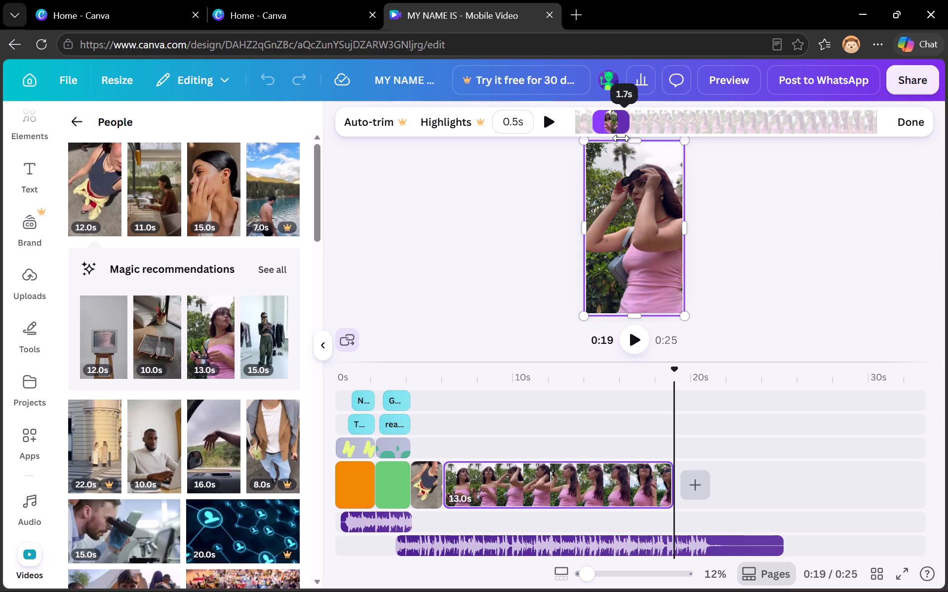
pyautogui.moveTo(621, 138); pyautogui.dragTo(614, 144)
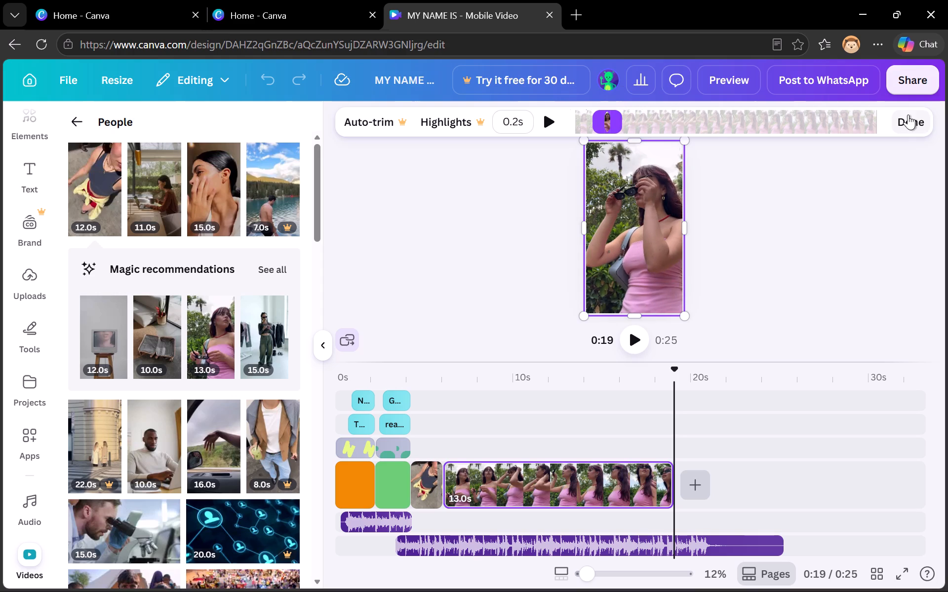
pyautogui.click(908, 114)
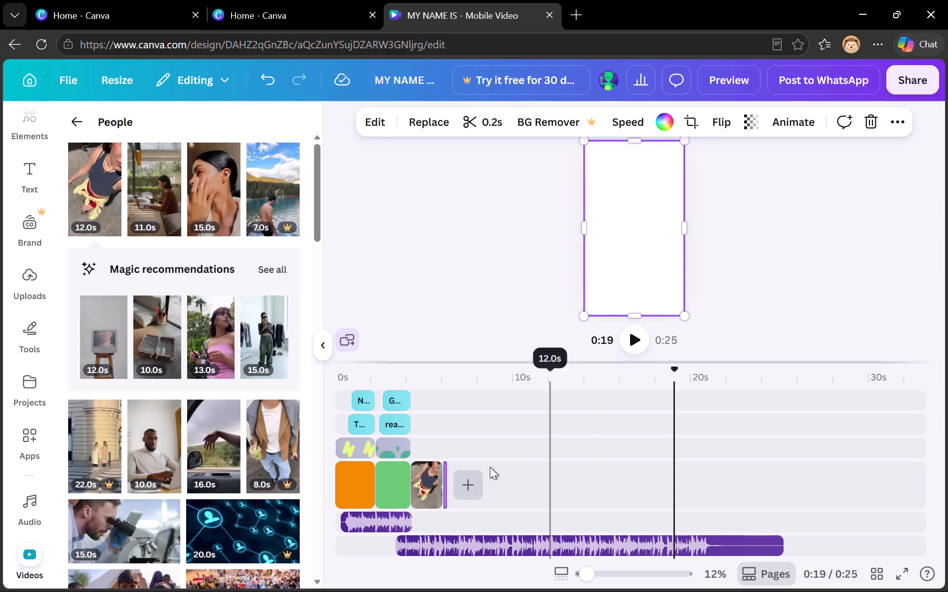
# Shorten the navy-top clip on the timeline so that it lasts 1.0 s.
pyautogui.click(621, 195)
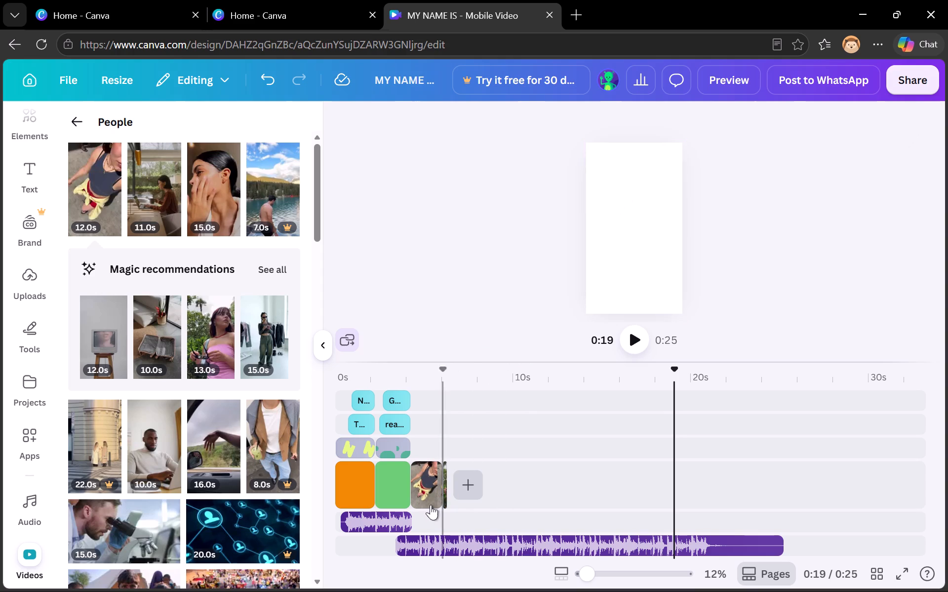
pyautogui.click(428, 504)
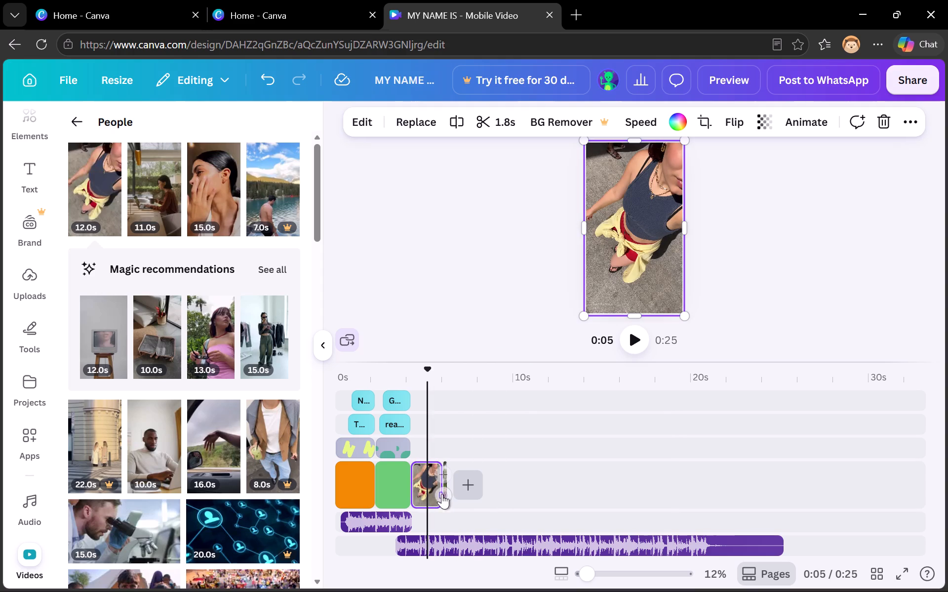
pyautogui.click(430, 492)
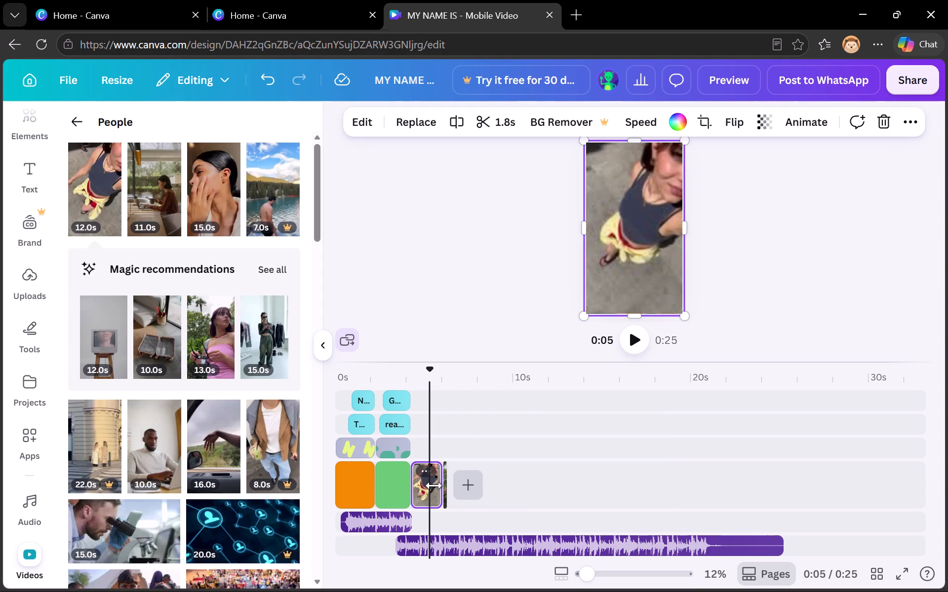
pyautogui.moveTo(436, 482); pyautogui.dragTo(426, 487)
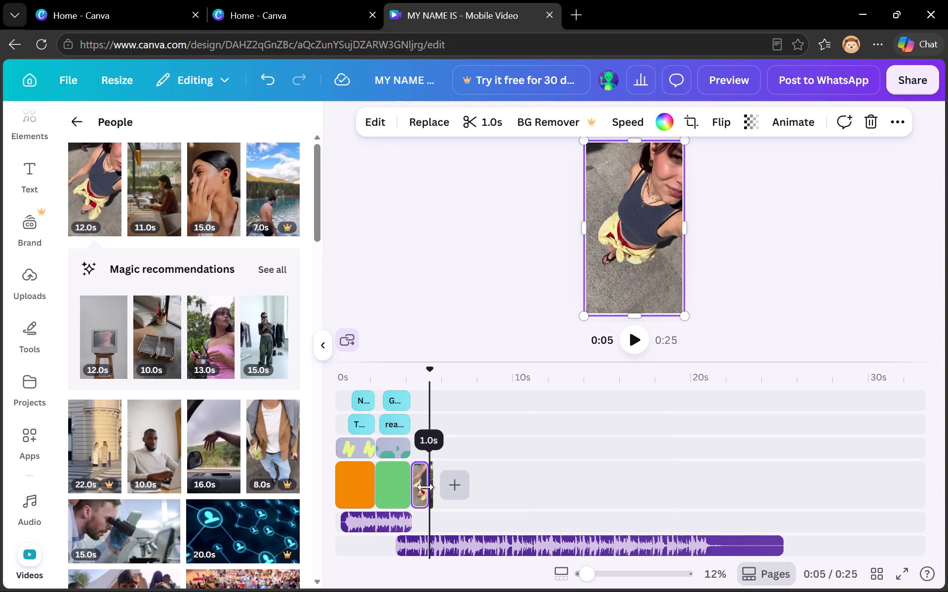
# Play the video from the green page onward to check the timing of the shortened clips against the music.
pyautogui.click(381, 545)
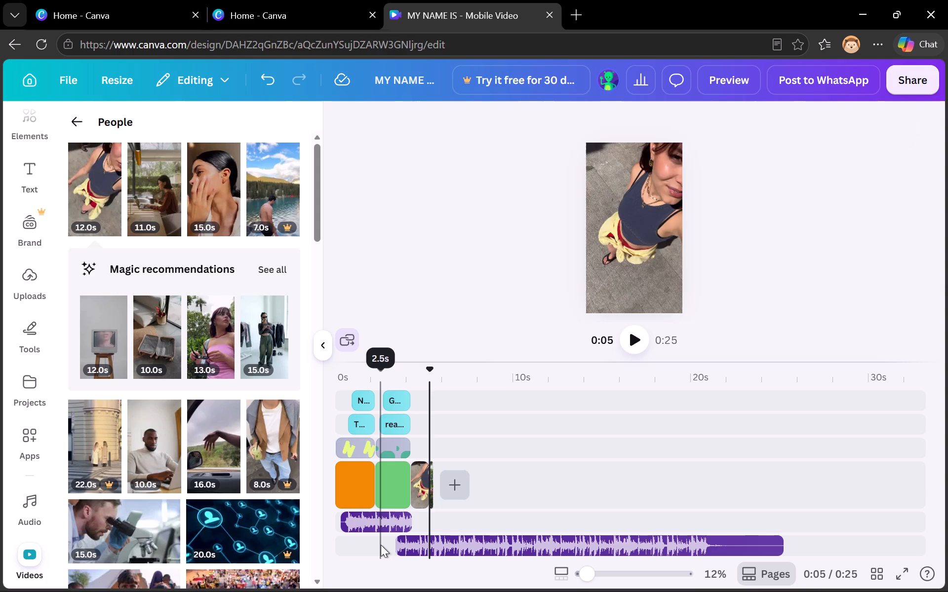
pyautogui.click(645, 338)
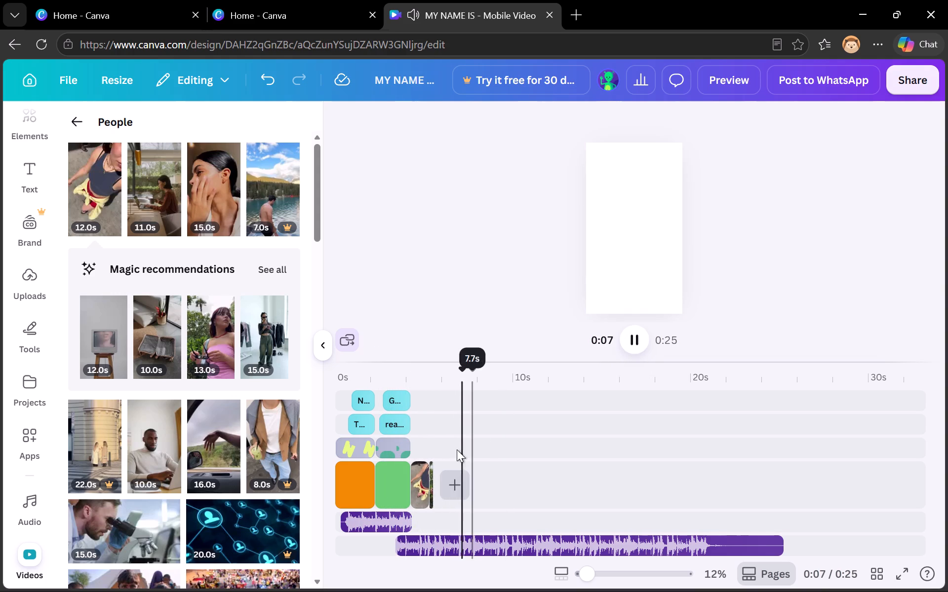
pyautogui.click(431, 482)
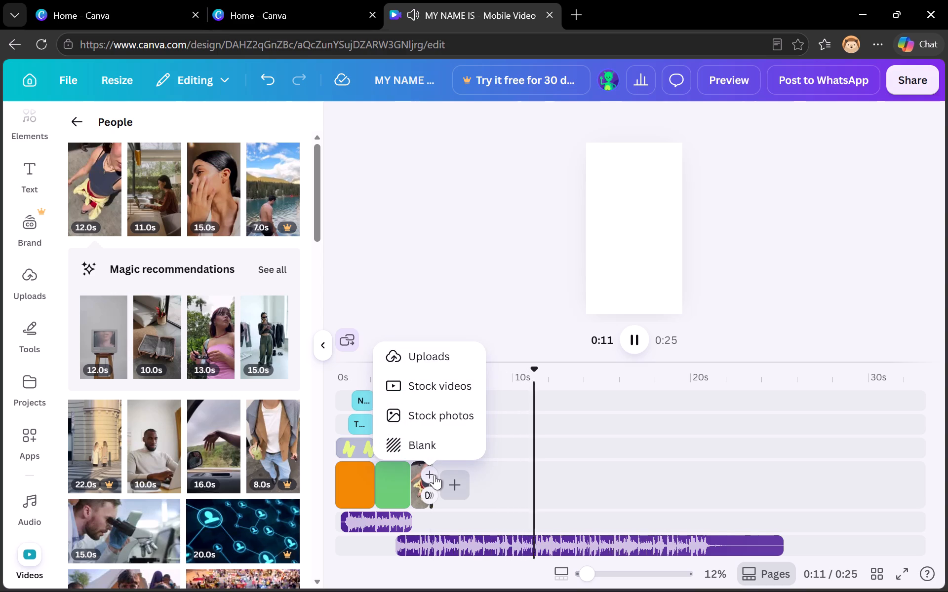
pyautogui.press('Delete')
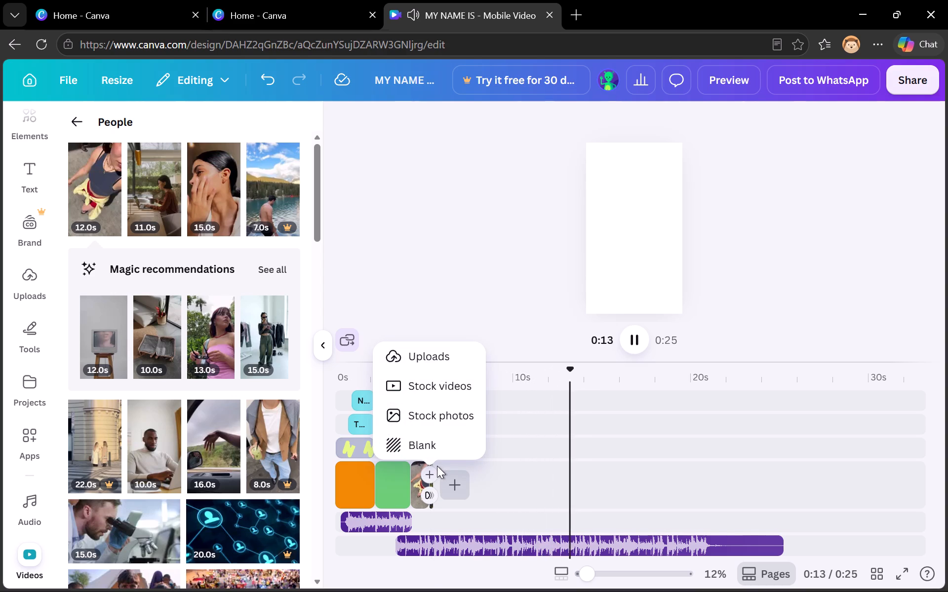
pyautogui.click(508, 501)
# Apply the Flow transition between the navy-top clip and the pink-top clip.
pyautogui.click(432, 491)
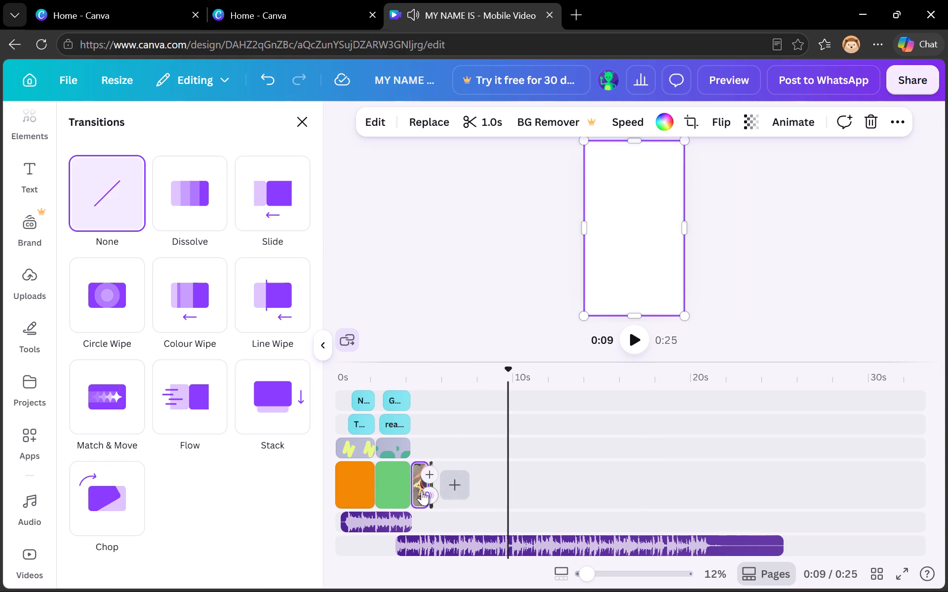
pyautogui.click(164, 409)
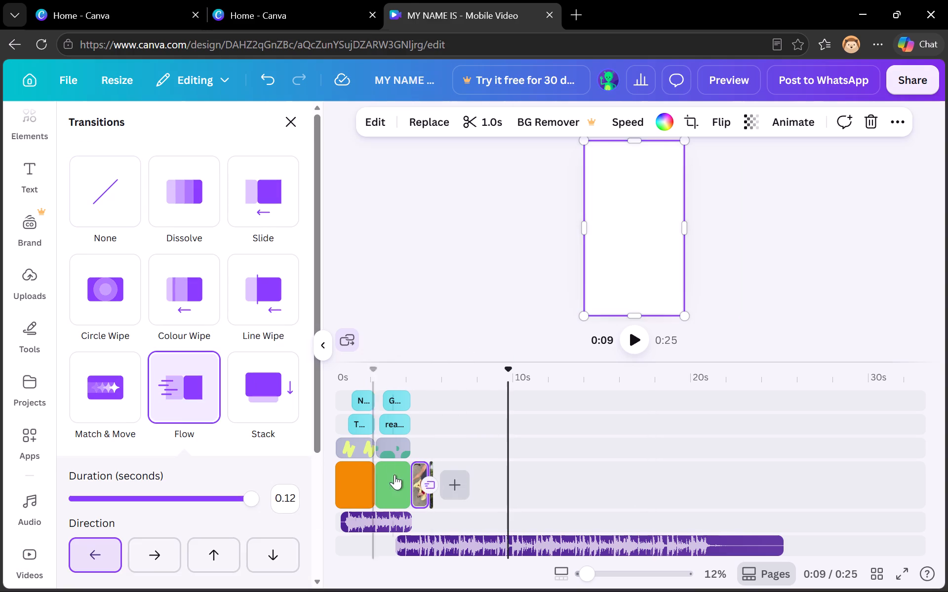
# Lengthen the pink-top clip to 1.6 s and trim the end of the Workout music track so that it lasts 19.5 s.
pyautogui.click(415, 483)
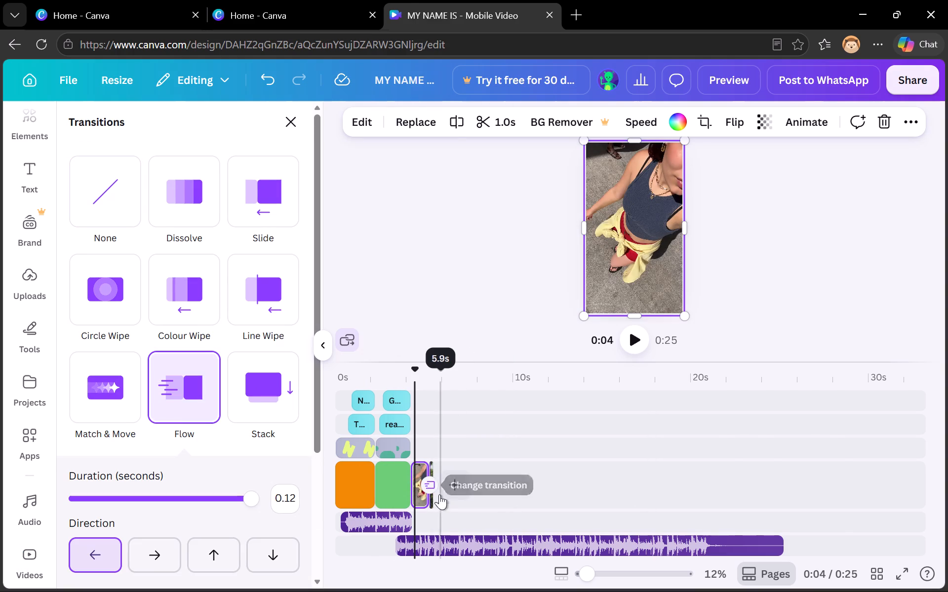
pyautogui.write('PO')
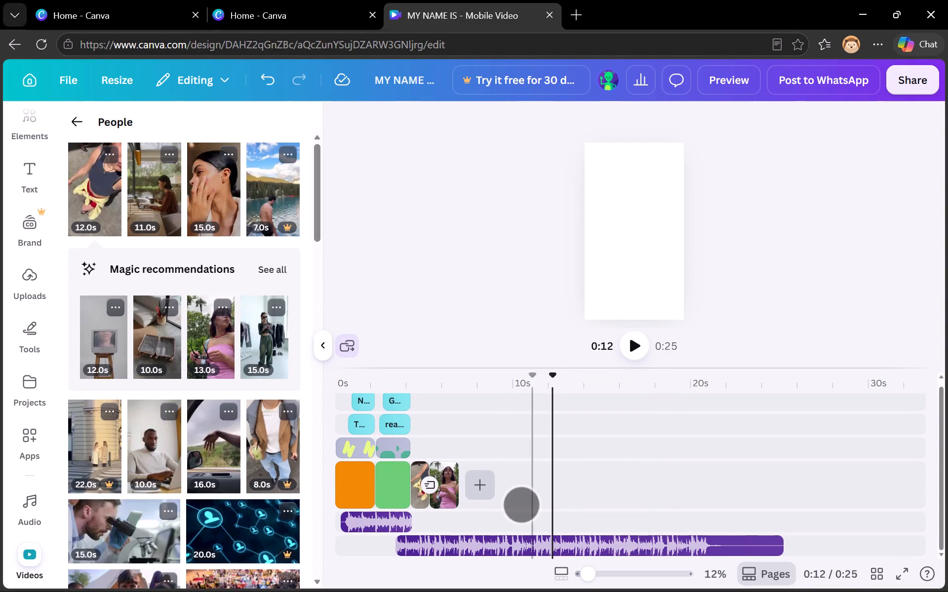
pyautogui.press('BackSpace')
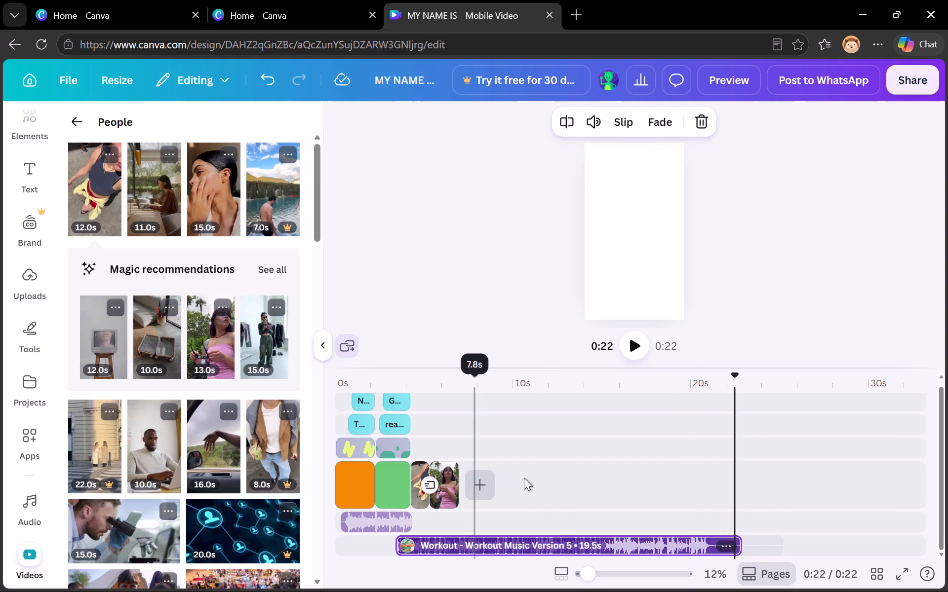
# Play the navy-top and pink-top clips, restarting from the navy-top clip, to check their timing against the music.
pyautogui.click(445, 542)
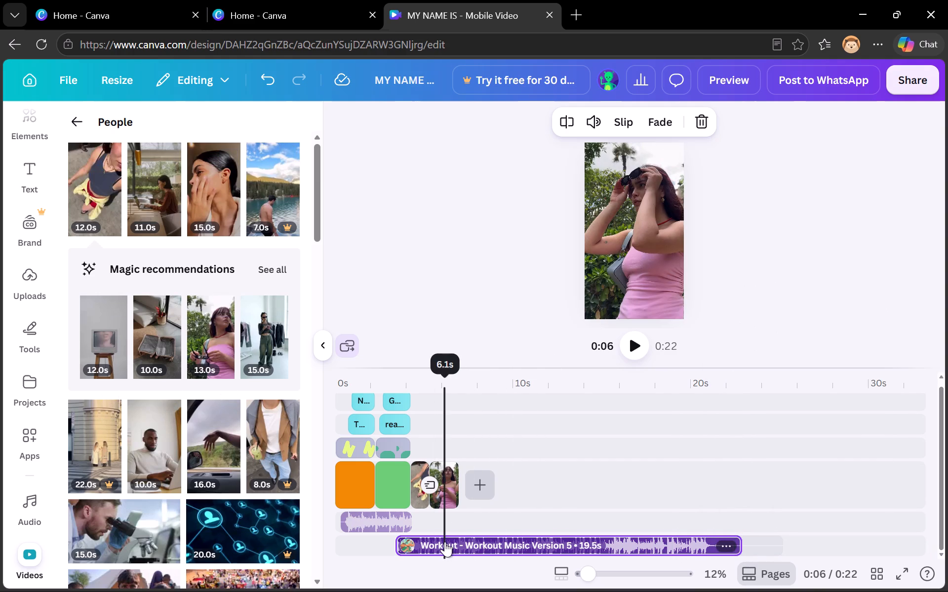
pyautogui.click(636, 350)
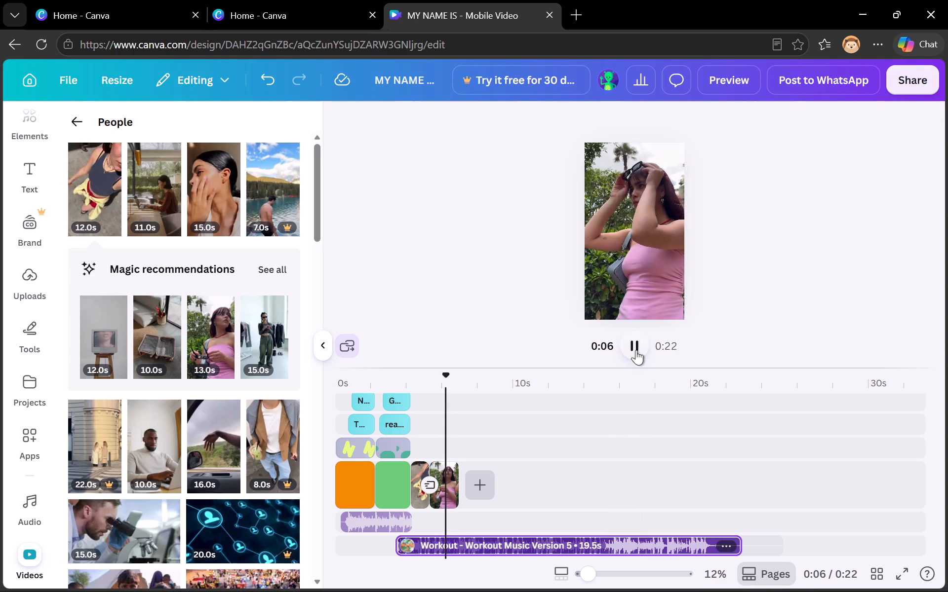
pyautogui.click(419, 509)
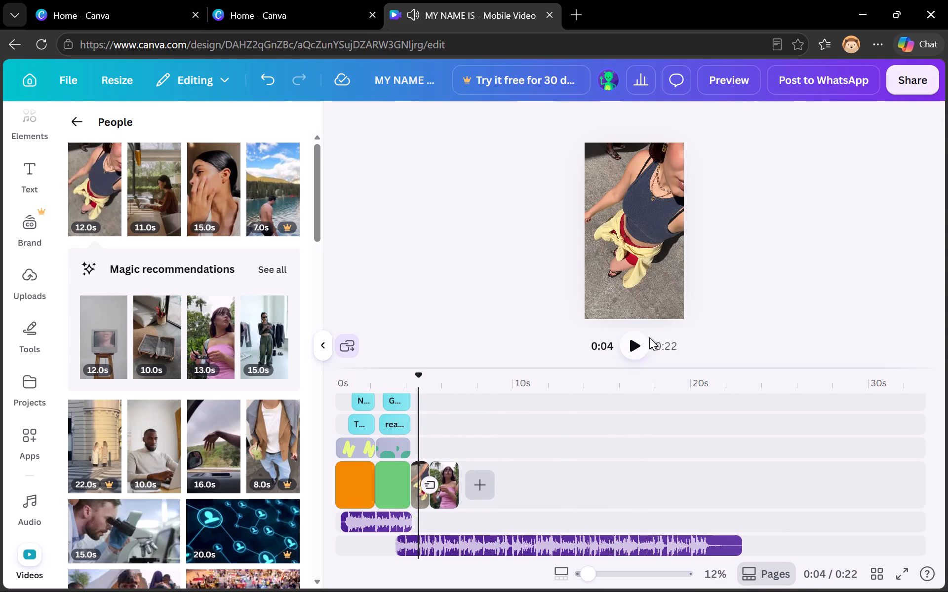
pyautogui.click(638, 339)
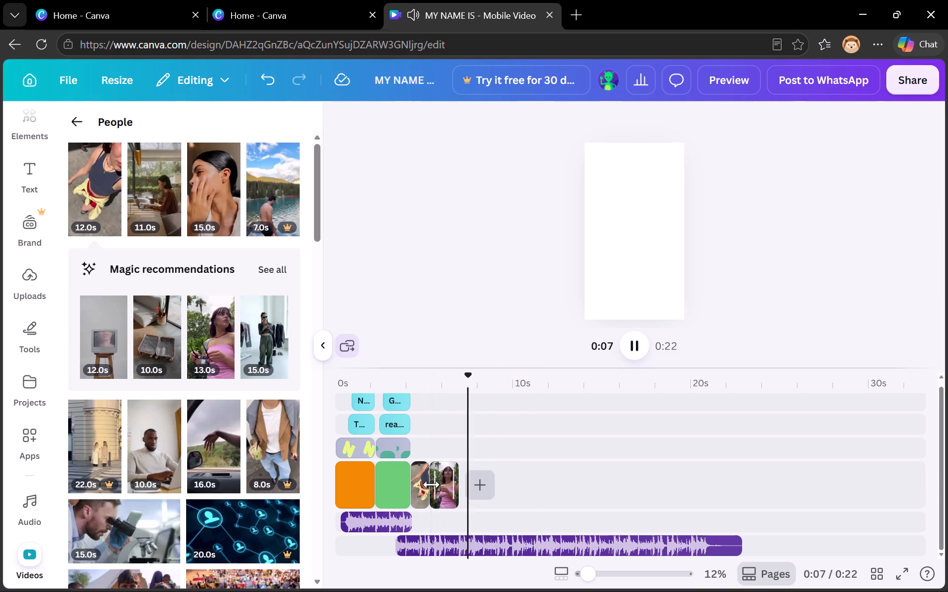
# Add the 15.0s recommended stock video of the person standing among clothes racks after the pink-top clip.
pyautogui.click(467, 480)
pyautogui.click(263, 340)
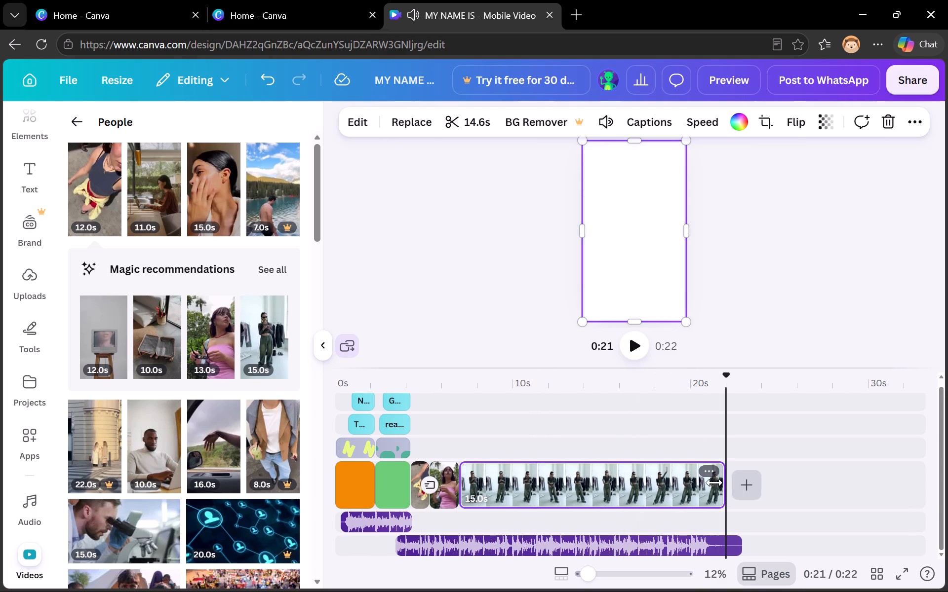
# Trim the end of the clothes-rack video clip so that it lasts 1.3 s.
pyautogui.moveTo(713, 483); pyautogui.dragTo(471, 492)
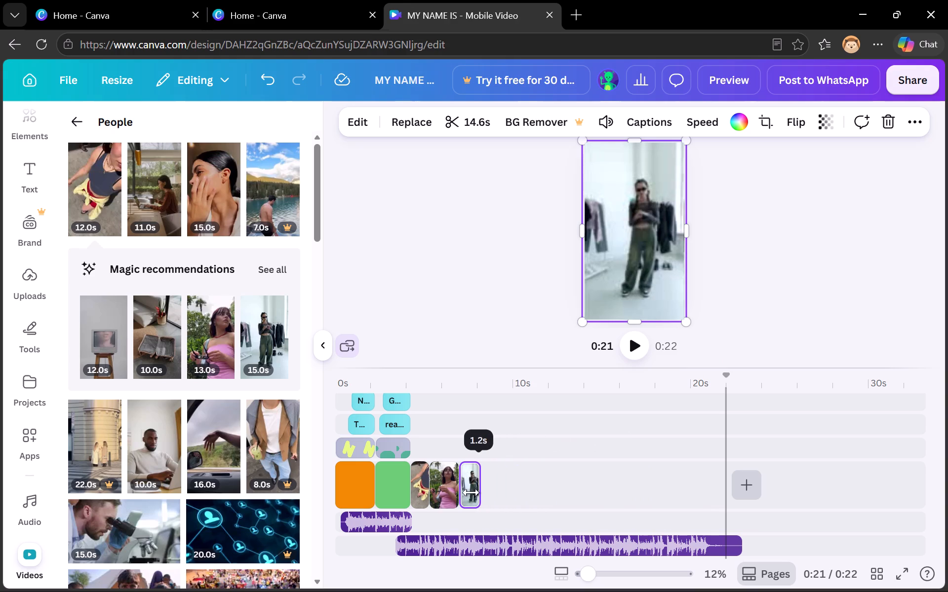
pyautogui.moveTo(471, 492); pyautogui.dragTo(472, 494)
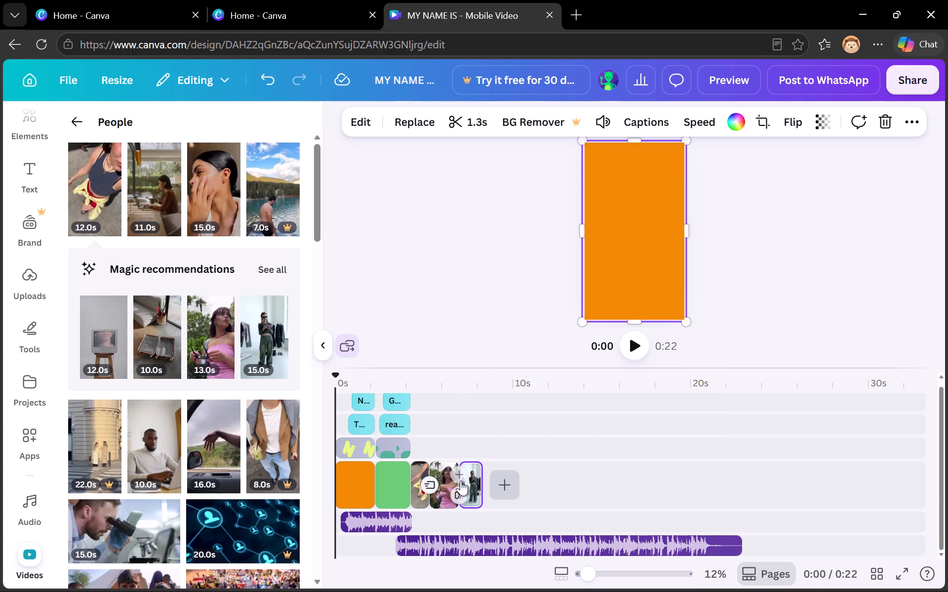
# Try Line Wipe, Slide and Dissolve between the pink-top and clothes-rack clips, settling on the Colour Wipe transition.
pyautogui.click(459, 487)
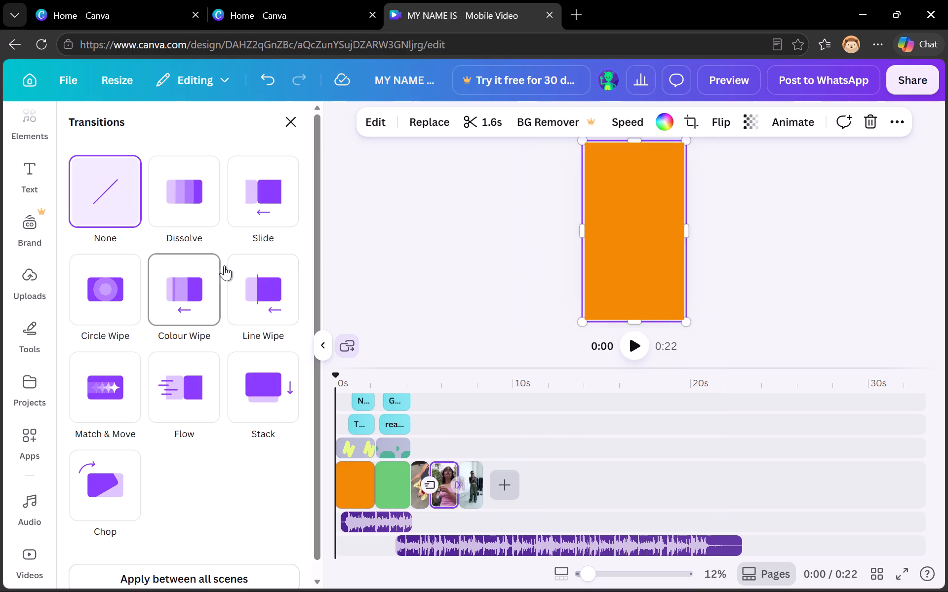
pyautogui.click(242, 280)
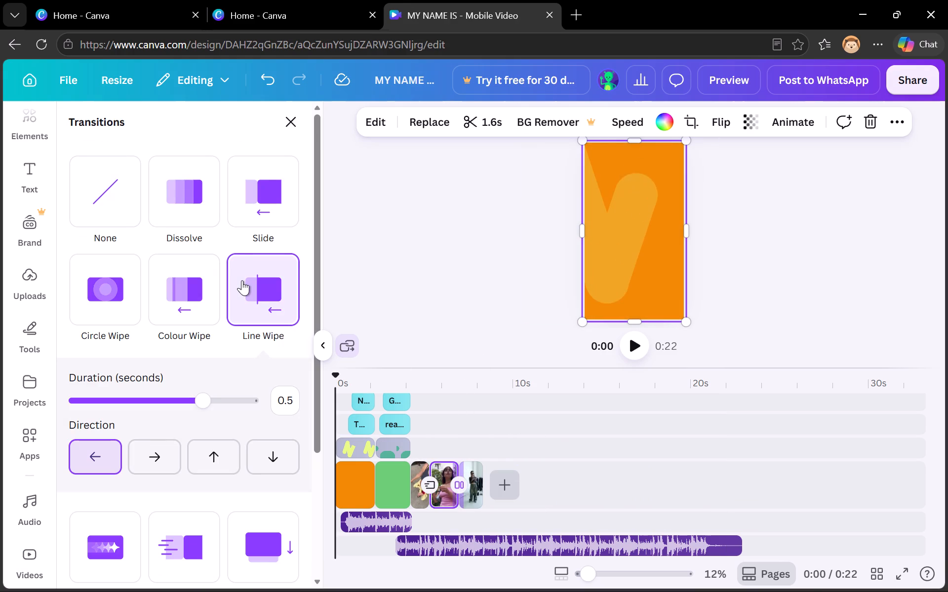
pyautogui.click(254, 206)
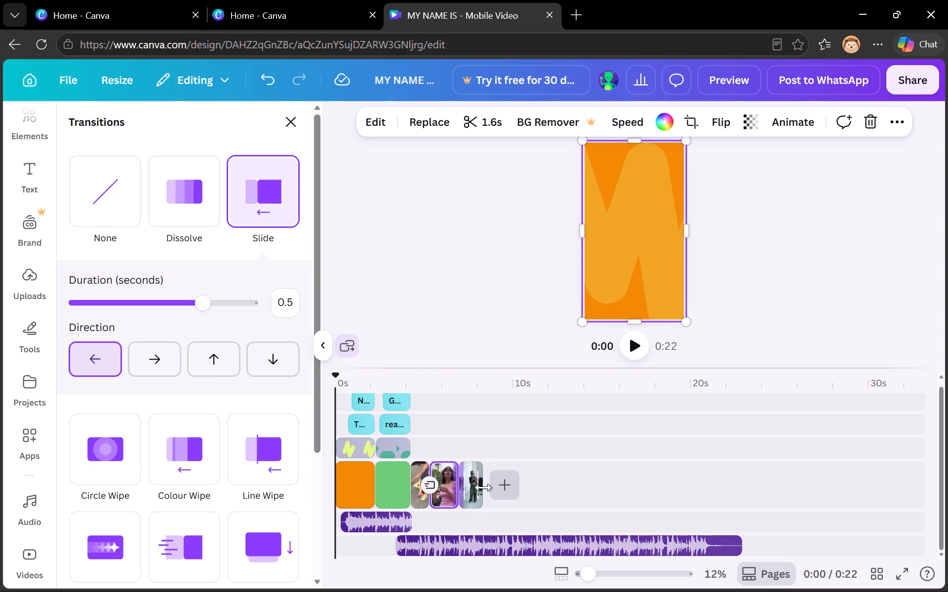
pyautogui.click(182, 191)
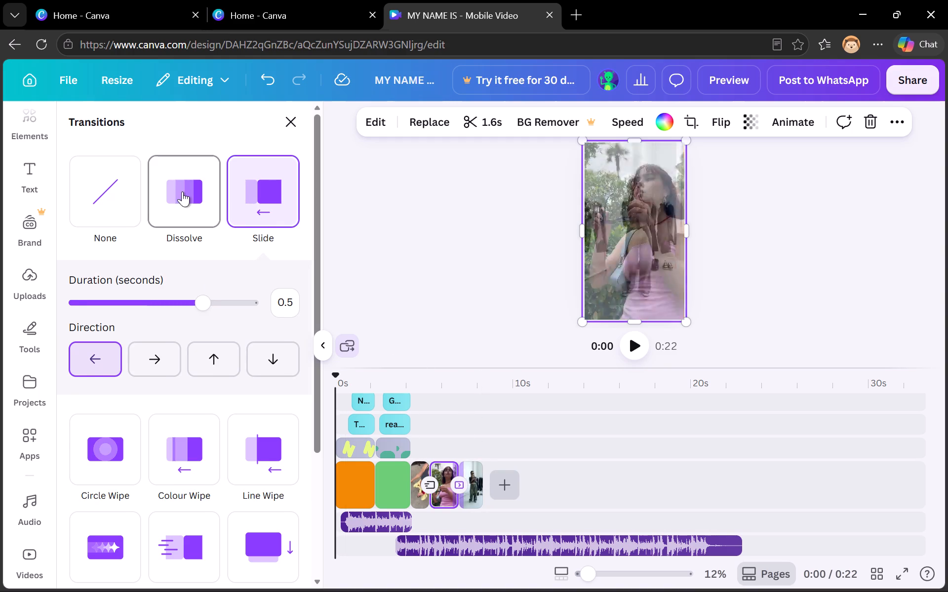
pyautogui.click(197, 409)
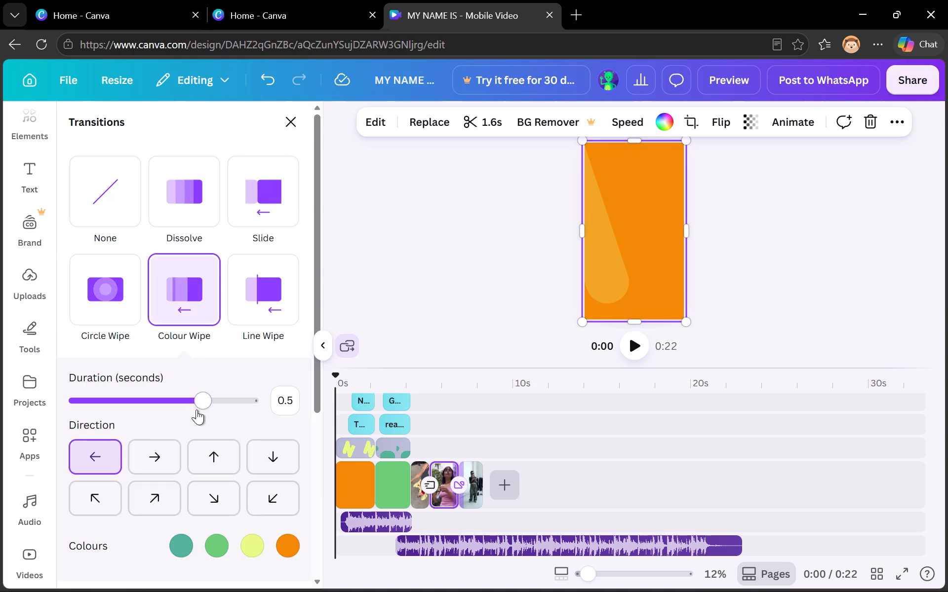
# Play the video from the navy-top clip to check the transitions between the stock clips.
pyautogui.click(325, 346)
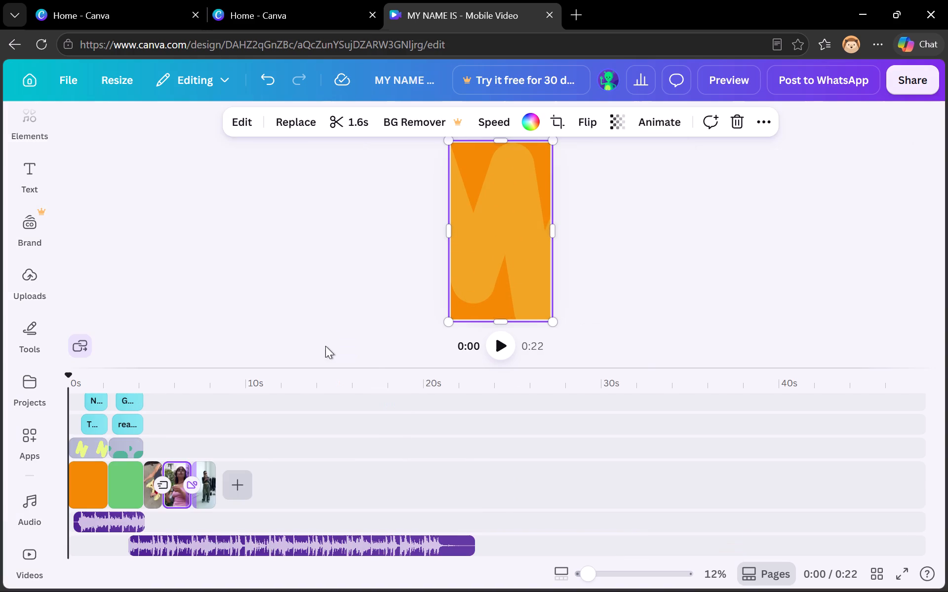
pyautogui.click(155, 501)
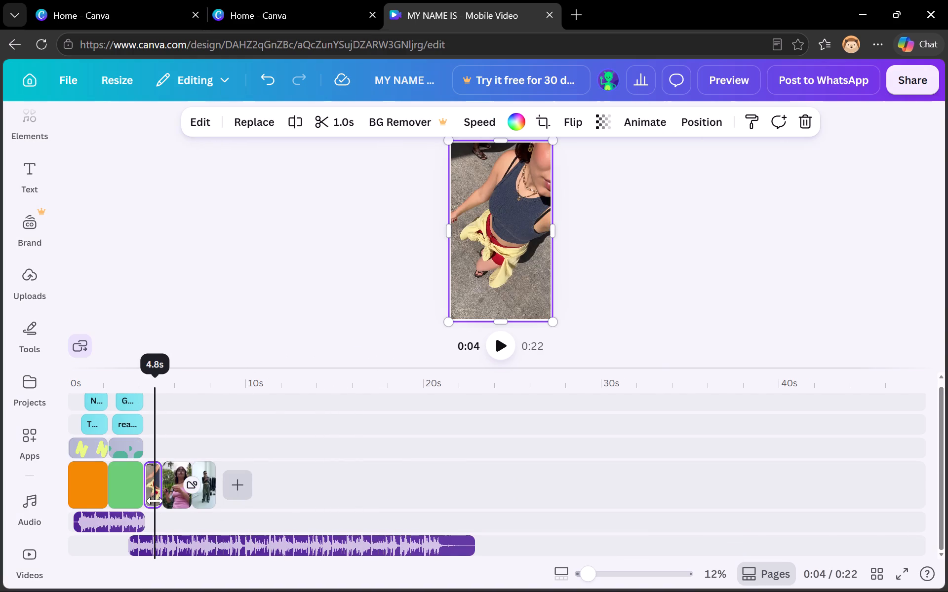
pyautogui.click(496, 348)
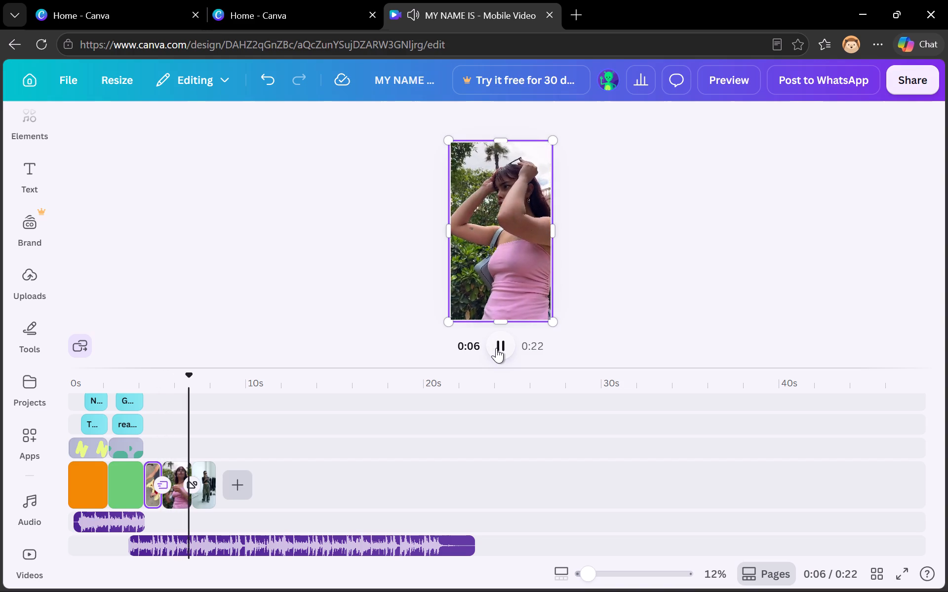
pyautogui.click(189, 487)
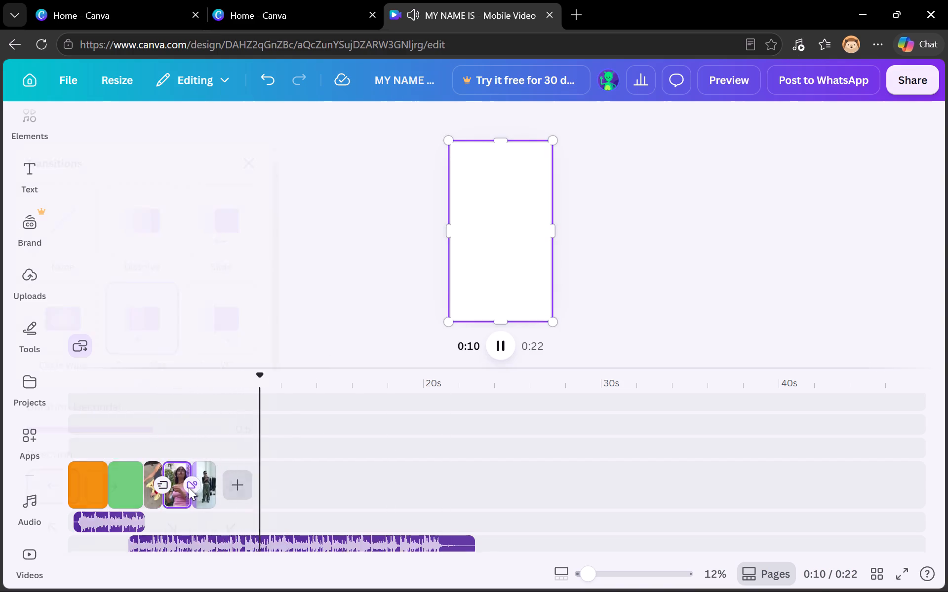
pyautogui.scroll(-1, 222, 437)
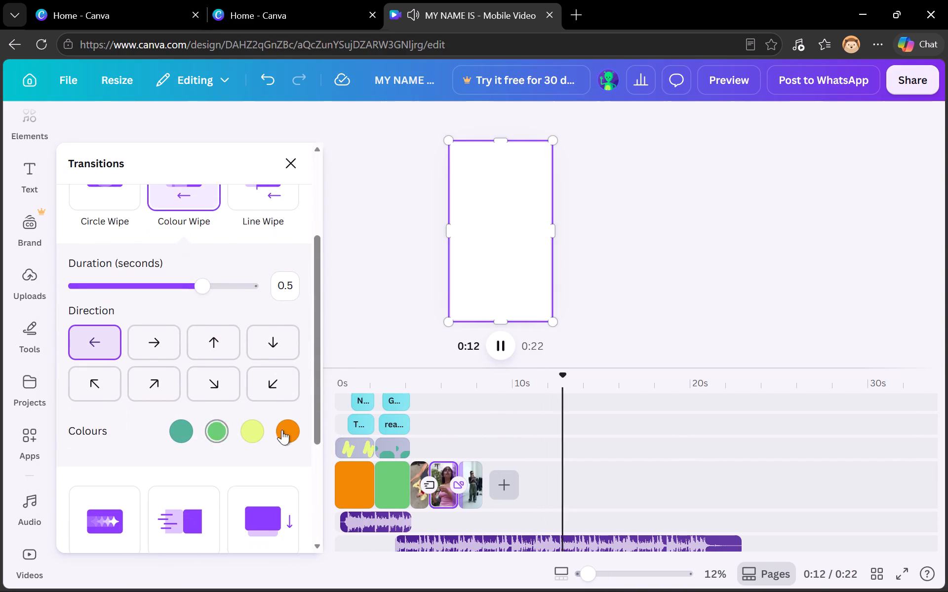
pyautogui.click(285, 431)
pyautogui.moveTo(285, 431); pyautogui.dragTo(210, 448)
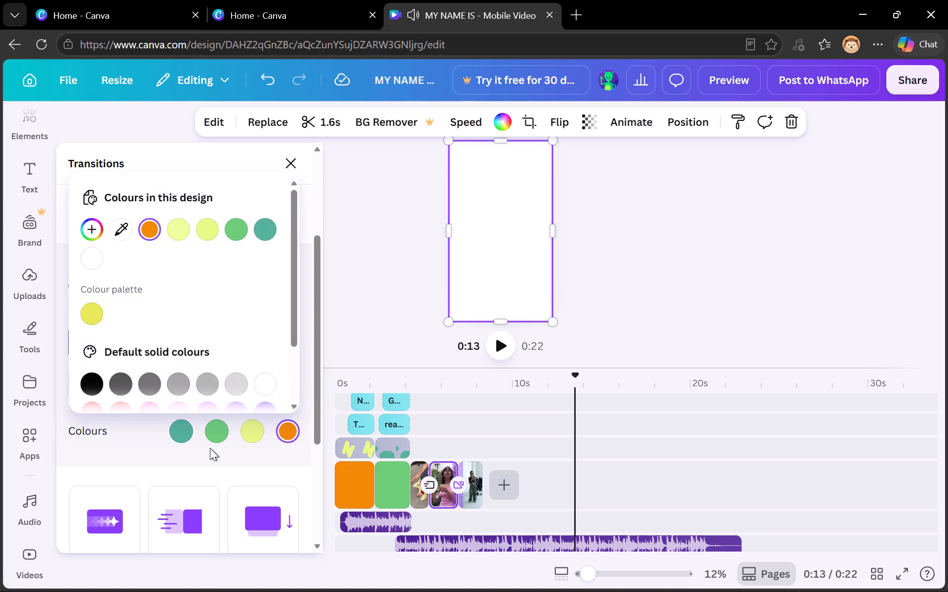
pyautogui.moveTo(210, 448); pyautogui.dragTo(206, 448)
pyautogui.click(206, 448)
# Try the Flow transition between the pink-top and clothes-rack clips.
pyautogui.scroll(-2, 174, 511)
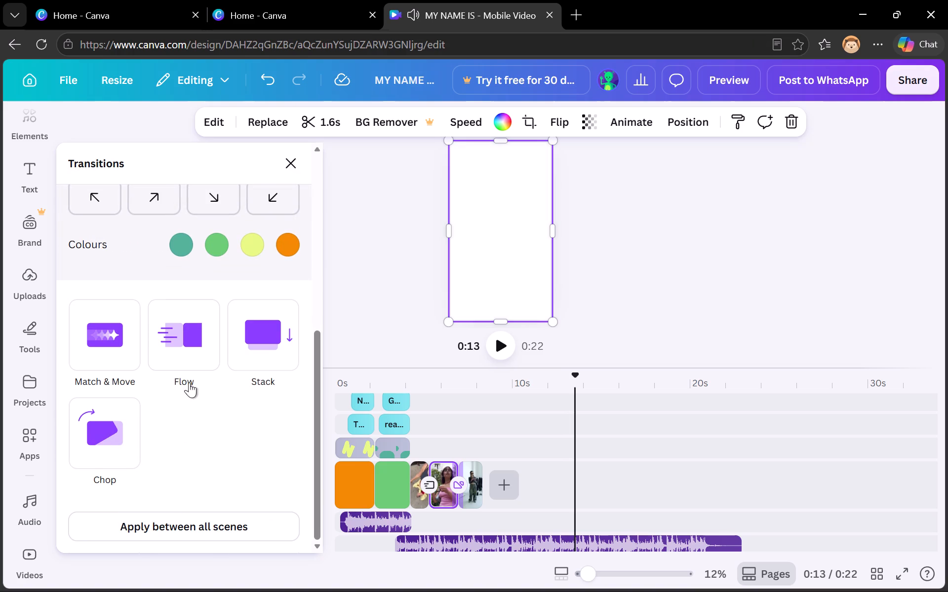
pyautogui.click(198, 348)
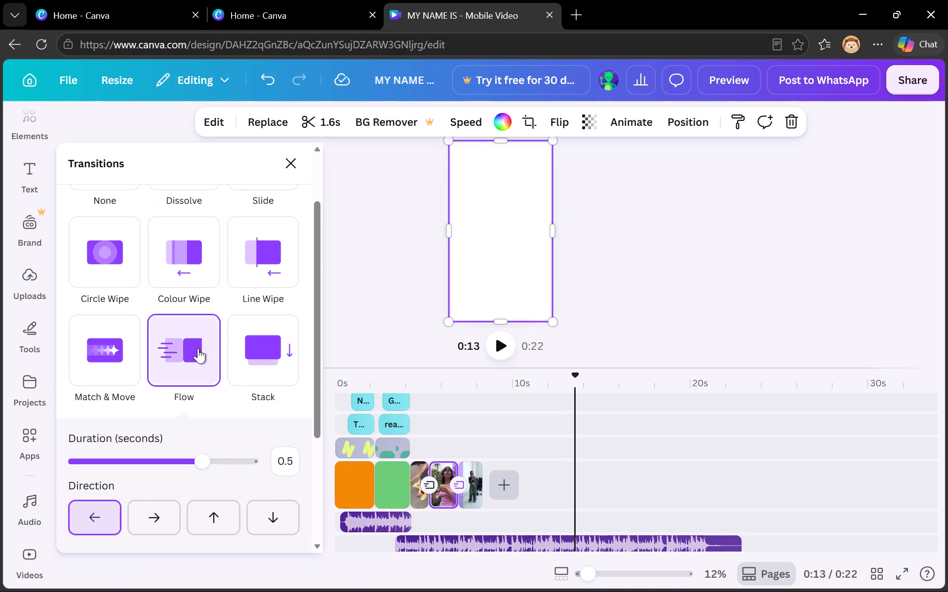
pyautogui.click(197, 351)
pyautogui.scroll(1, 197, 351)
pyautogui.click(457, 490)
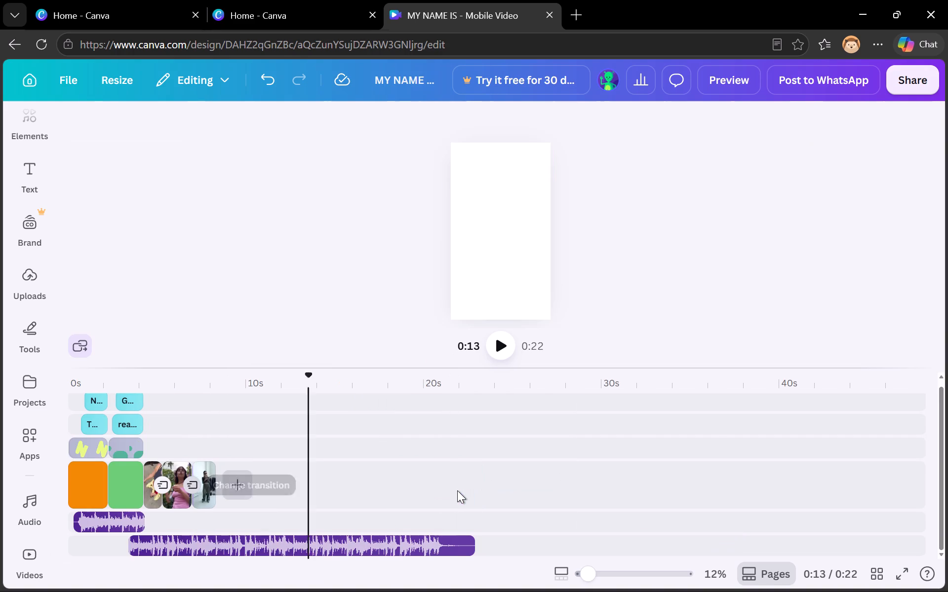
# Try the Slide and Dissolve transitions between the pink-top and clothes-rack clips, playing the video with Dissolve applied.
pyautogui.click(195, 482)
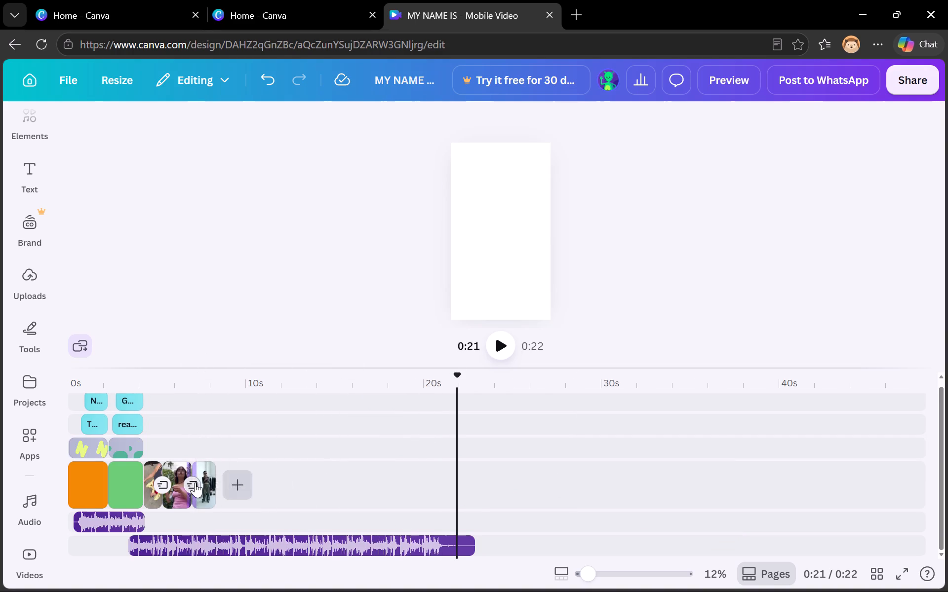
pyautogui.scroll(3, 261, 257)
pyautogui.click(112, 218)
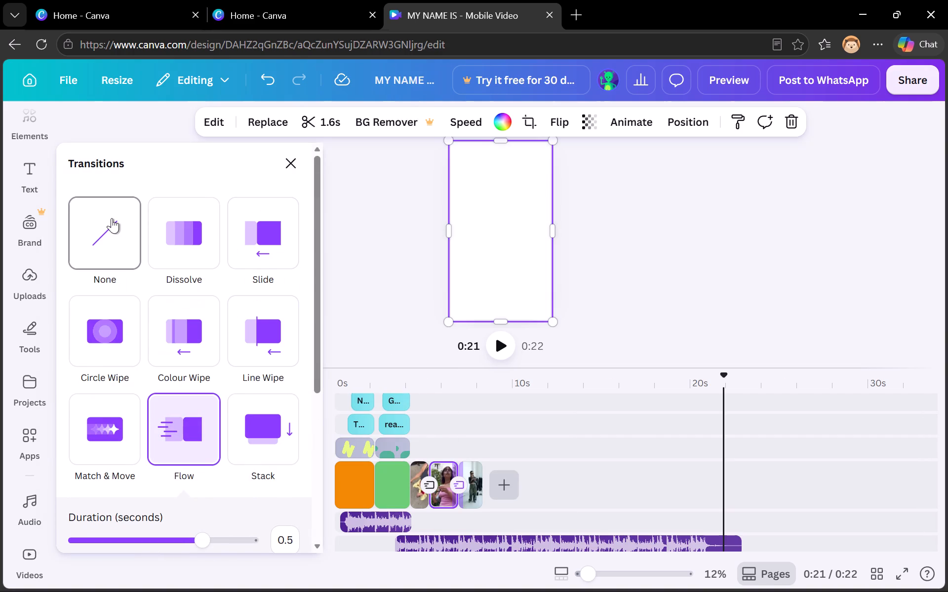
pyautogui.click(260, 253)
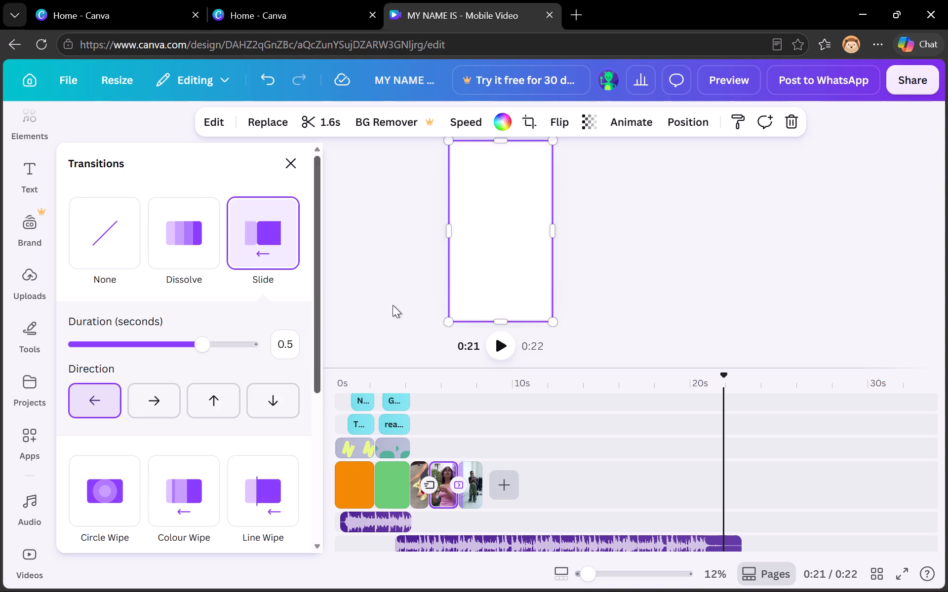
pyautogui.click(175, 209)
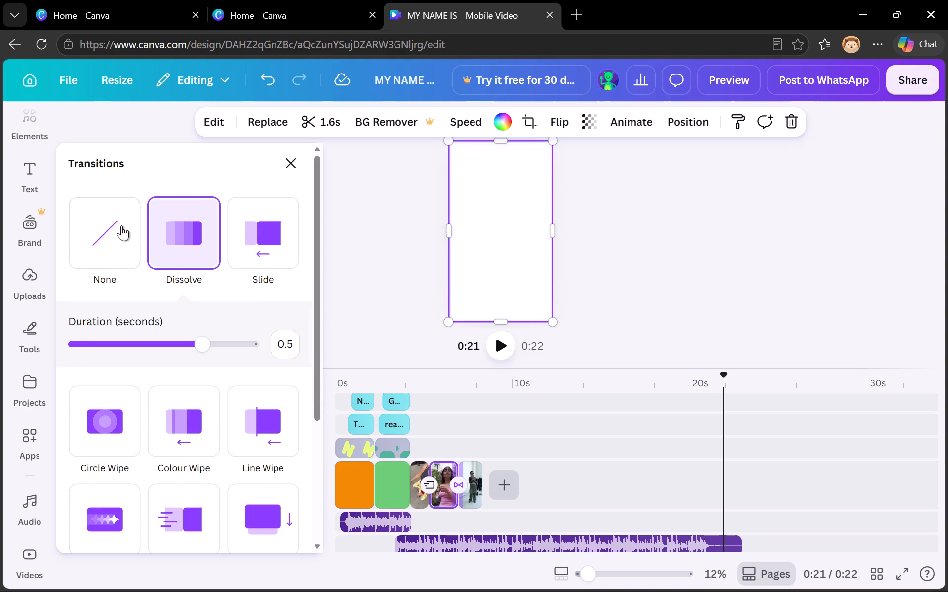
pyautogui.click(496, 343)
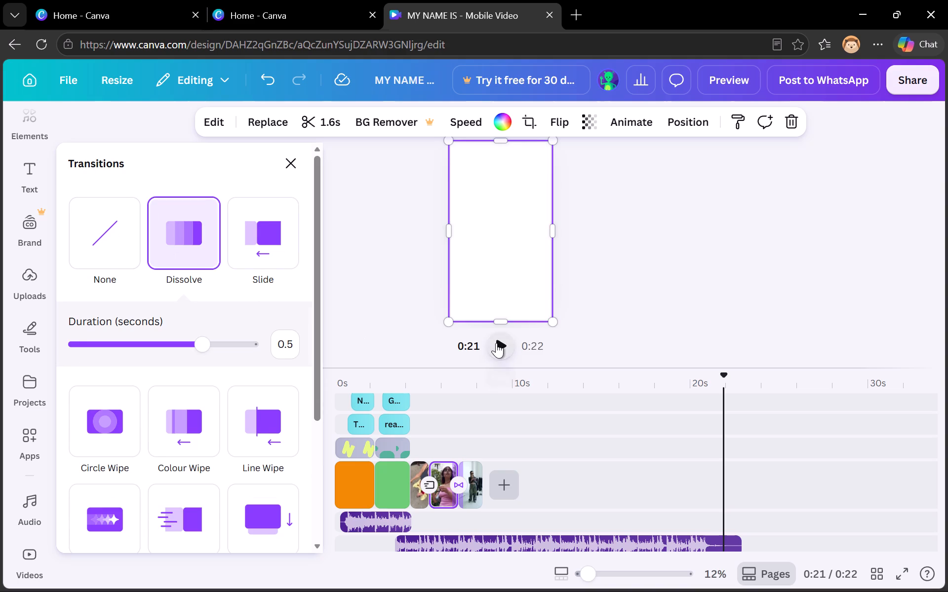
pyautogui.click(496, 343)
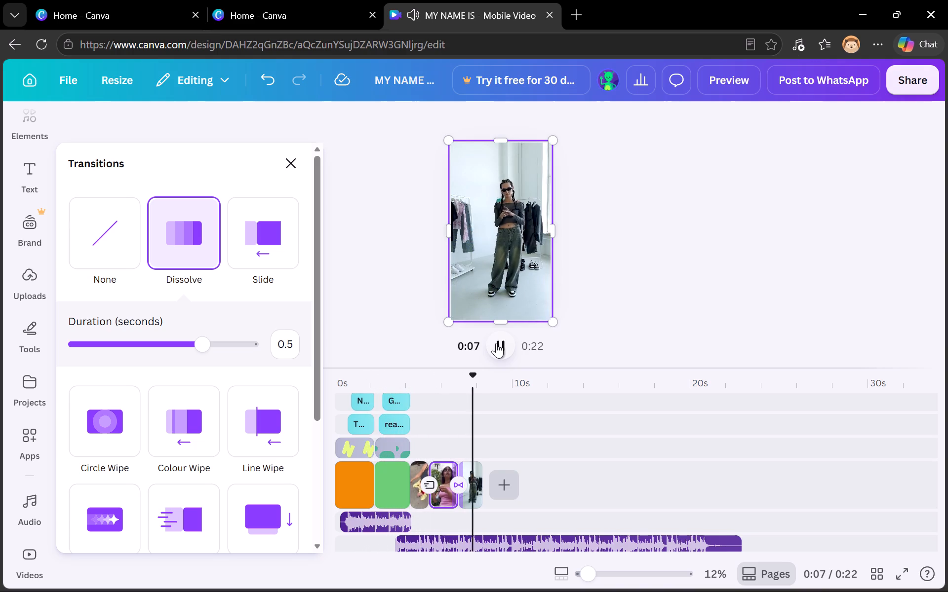
# Set the transition between the pink-top and clothes-rack clips to Slide.
pyautogui.click(274, 257)
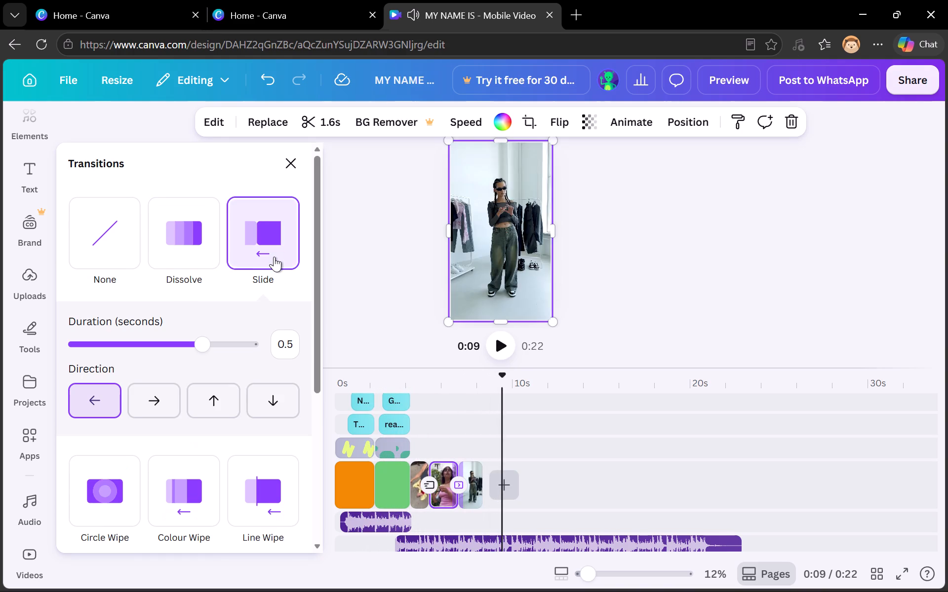
pyautogui.click(296, 164)
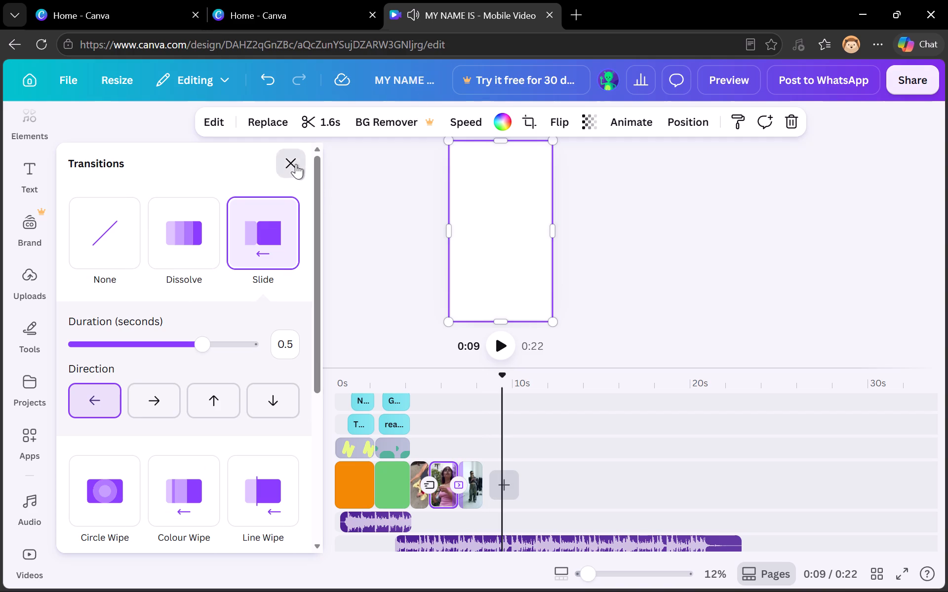
# Change the transition between the navy-top and pink-top clips to Slide.
pyautogui.click(163, 481)
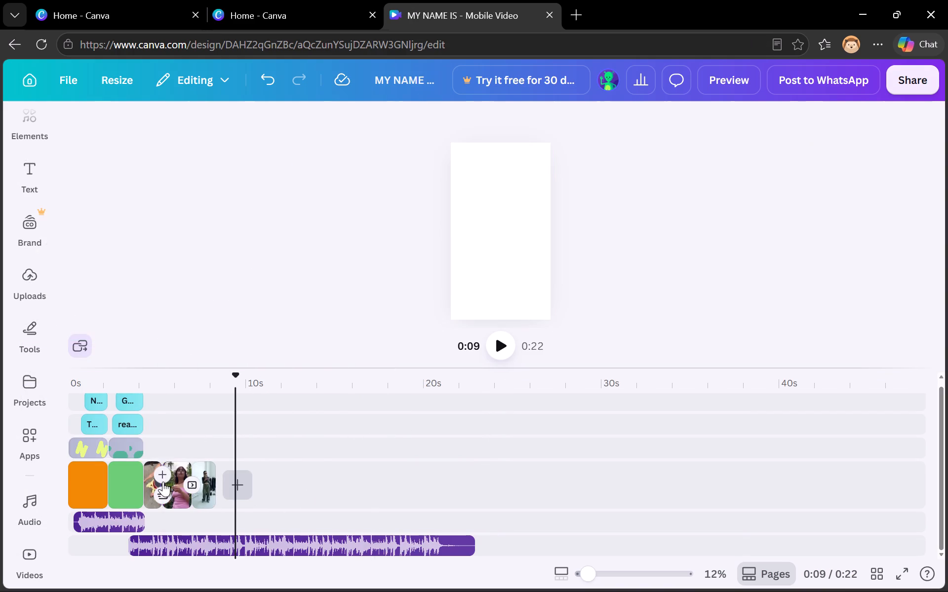
pyautogui.click(162, 492)
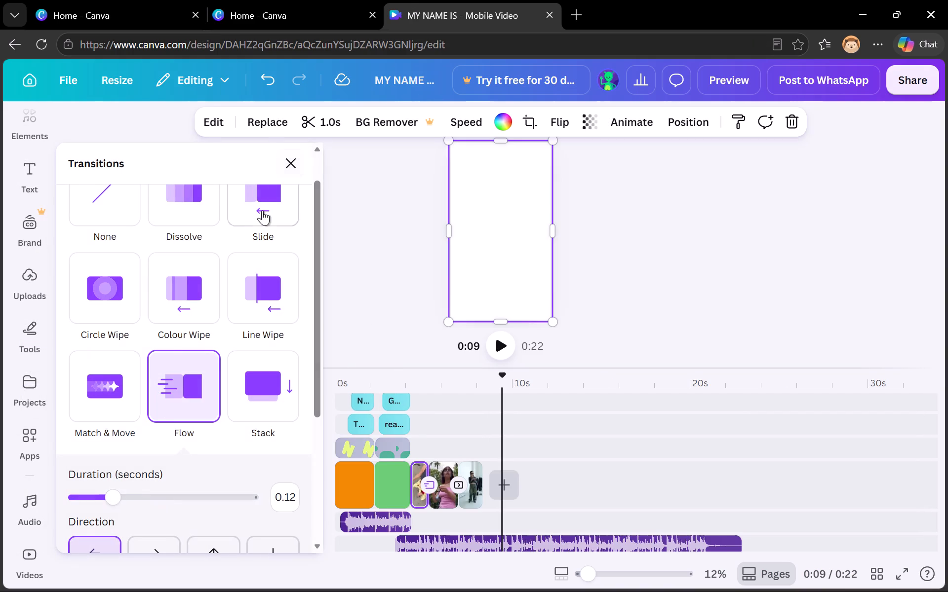
pyautogui.click(262, 211)
pyautogui.click(296, 170)
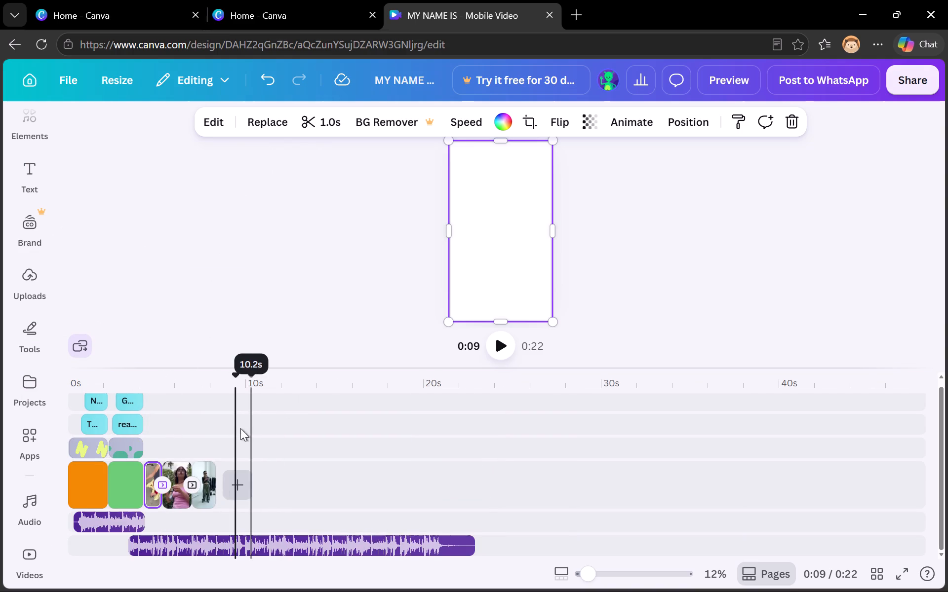
# Add the 12.0s recommended stock video of the woman in a yellow top after the clothes-rack clip.
pyautogui.click(226, 488)
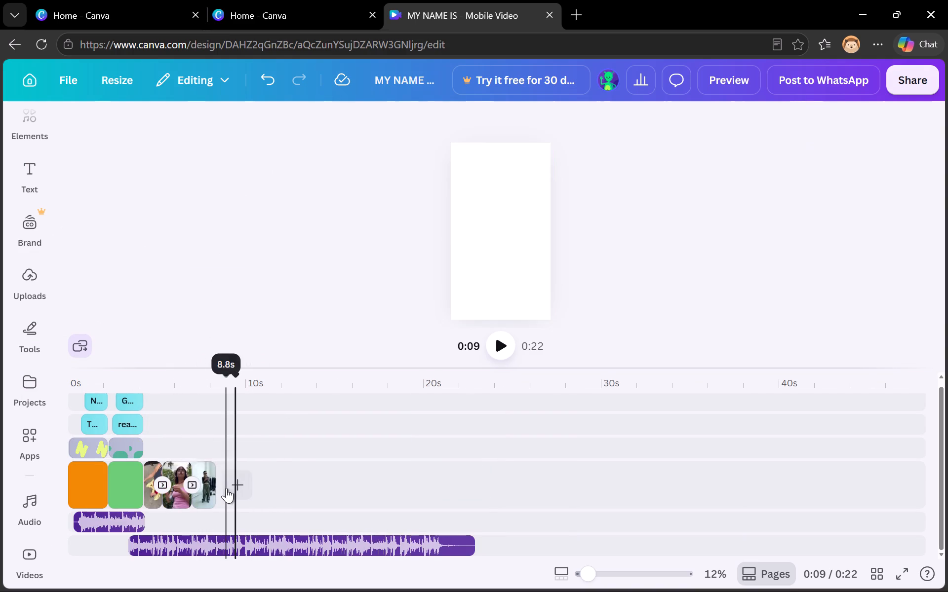
pyautogui.click(245, 393)
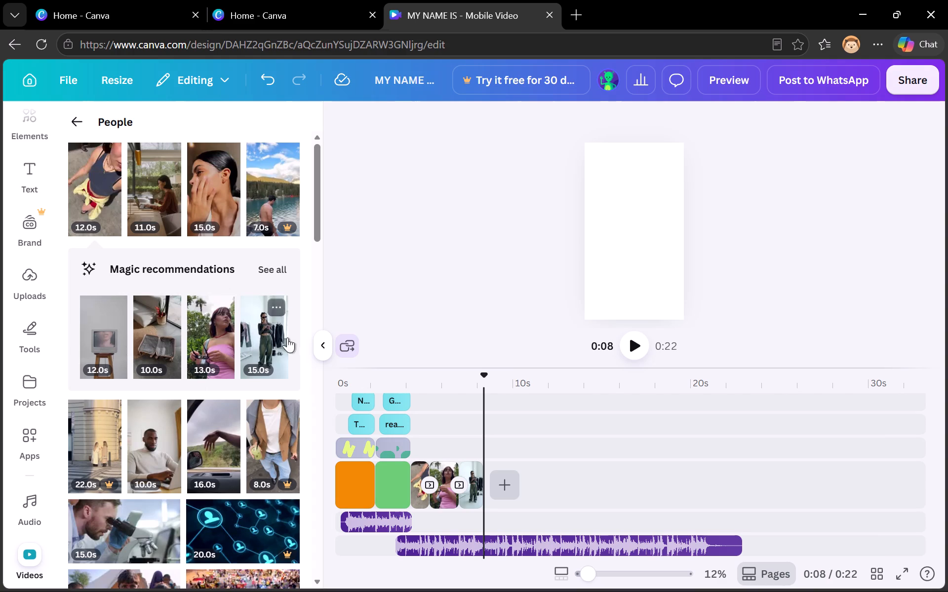
pyautogui.hscroll(-1, 283, 340)
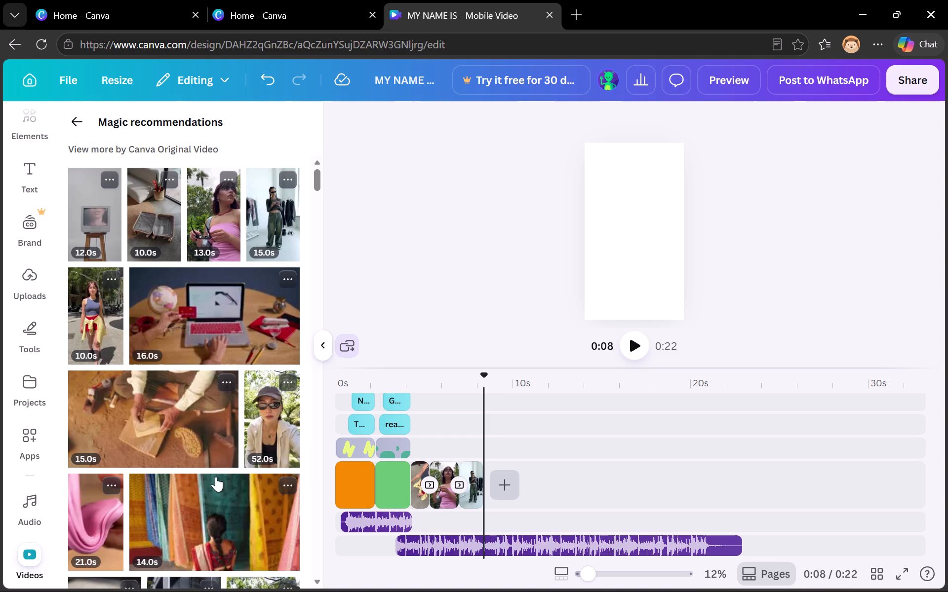
pyautogui.scroll(-3, 201, 470)
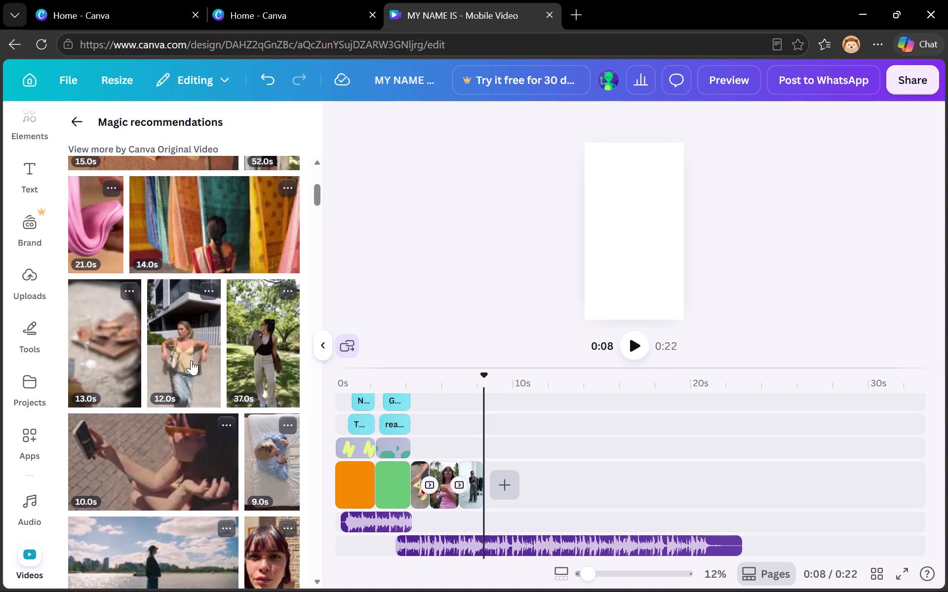
pyautogui.click(191, 360)
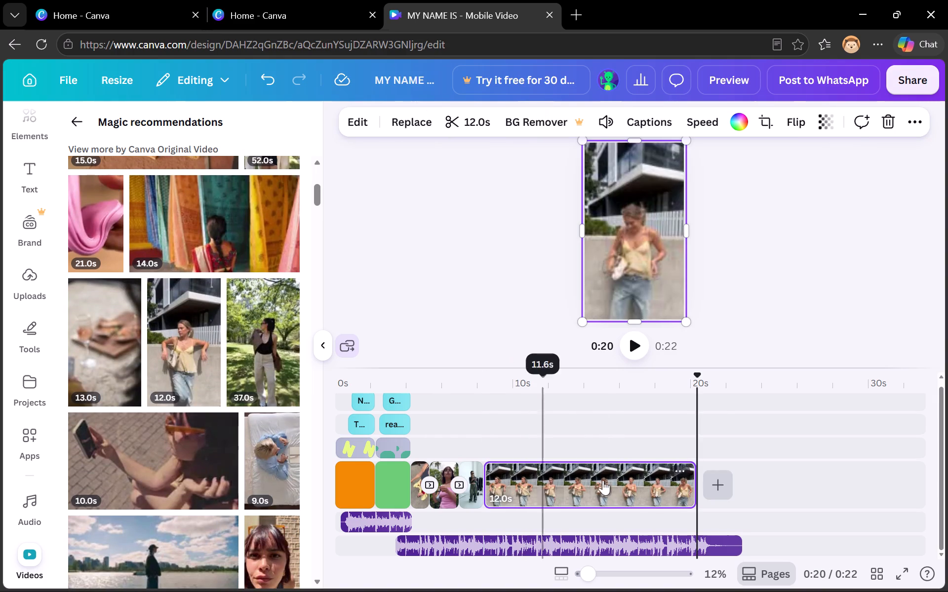
pyautogui.click(626, 486)
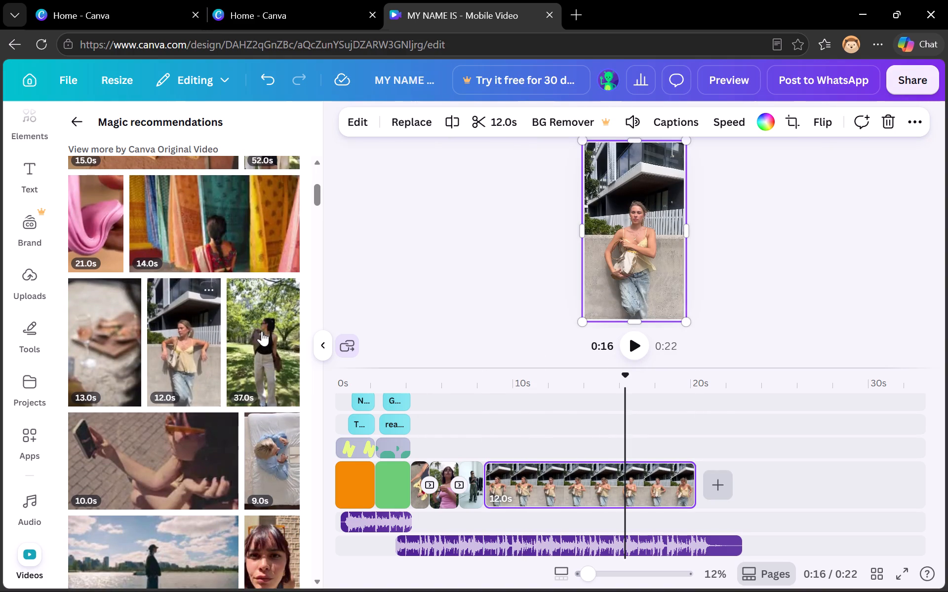
# Append four more recommended stock videos: the 37.0s park, 9.0s bed, 28.0s waterside and 26.0s plant-filled room clips.
pyautogui.click(282, 334)
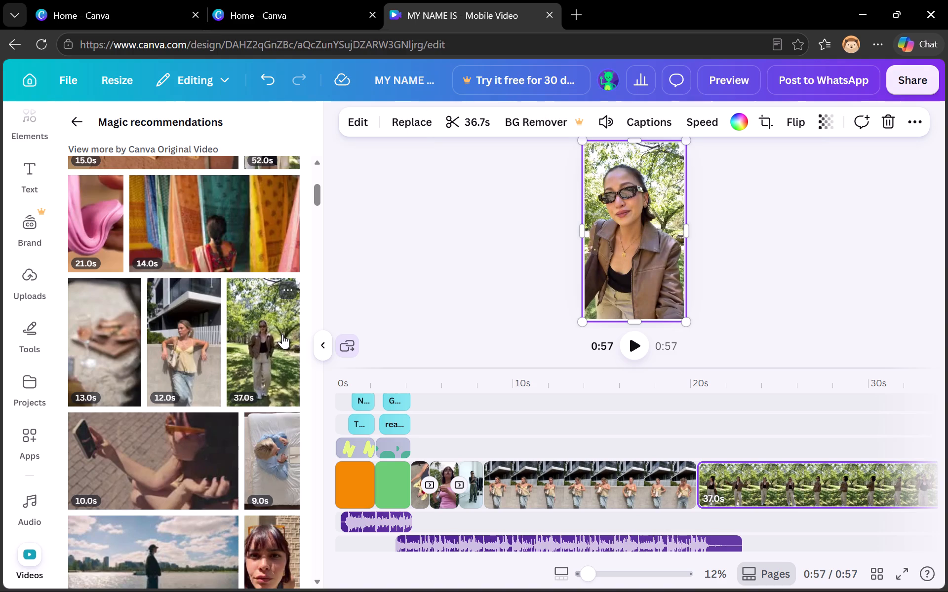
pyautogui.click(265, 451)
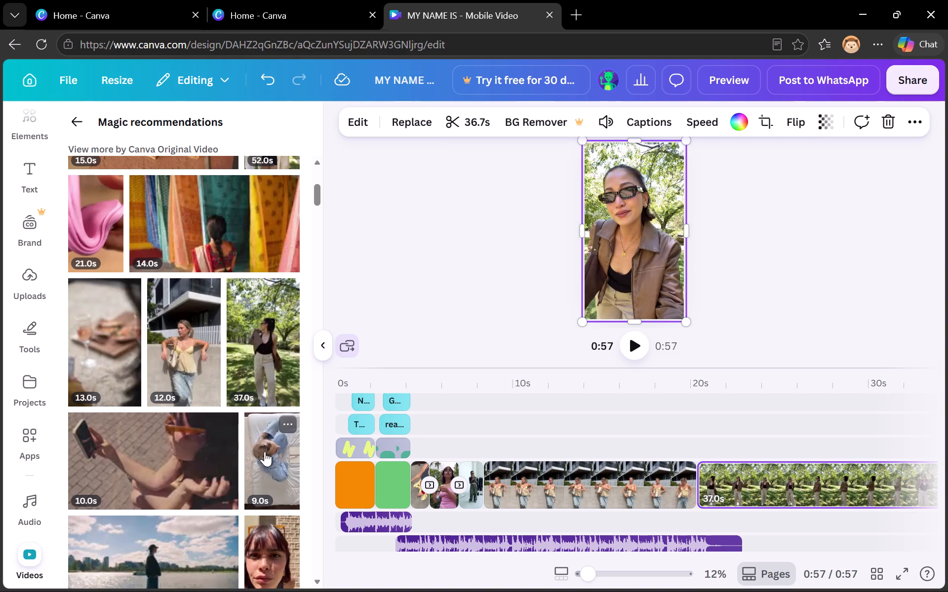
pyautogui.scroll(-2, 265, 451)
pyautogui.click(183, 376)
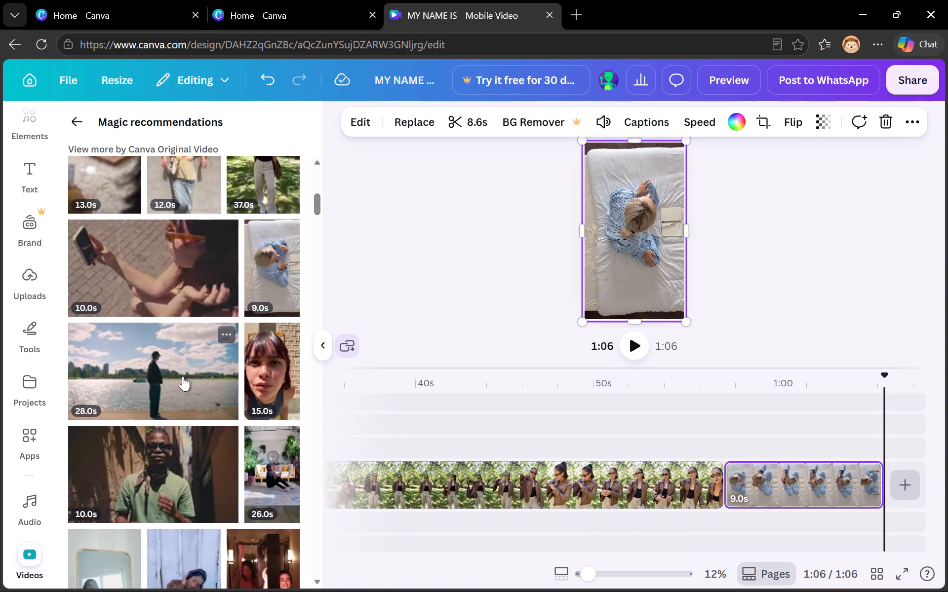
pyautogui.click(266, 481)
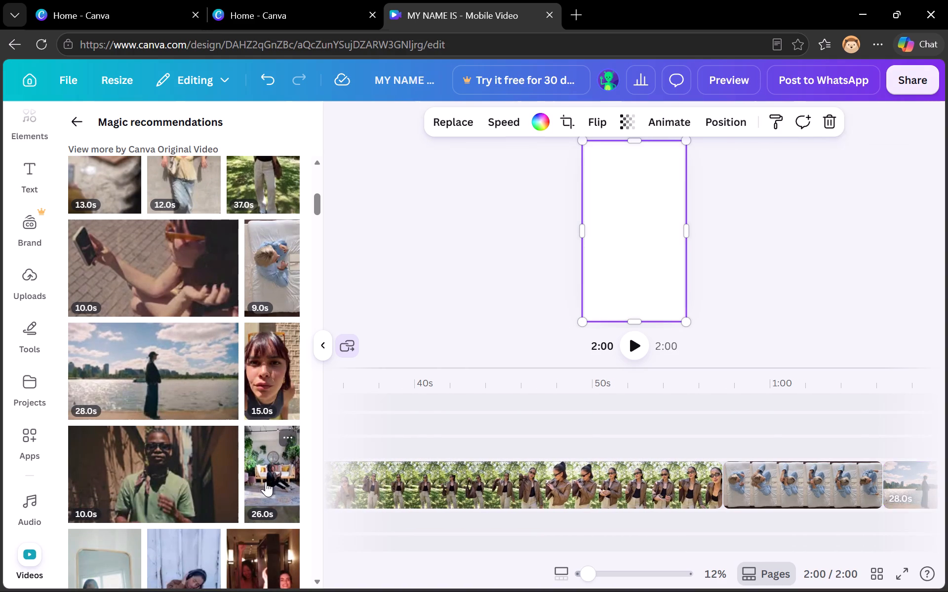
# Trim the end of the plant-filled room clip so that it lasts about 1.2 s.
pyautogui.scroll(-1, 266, 481)
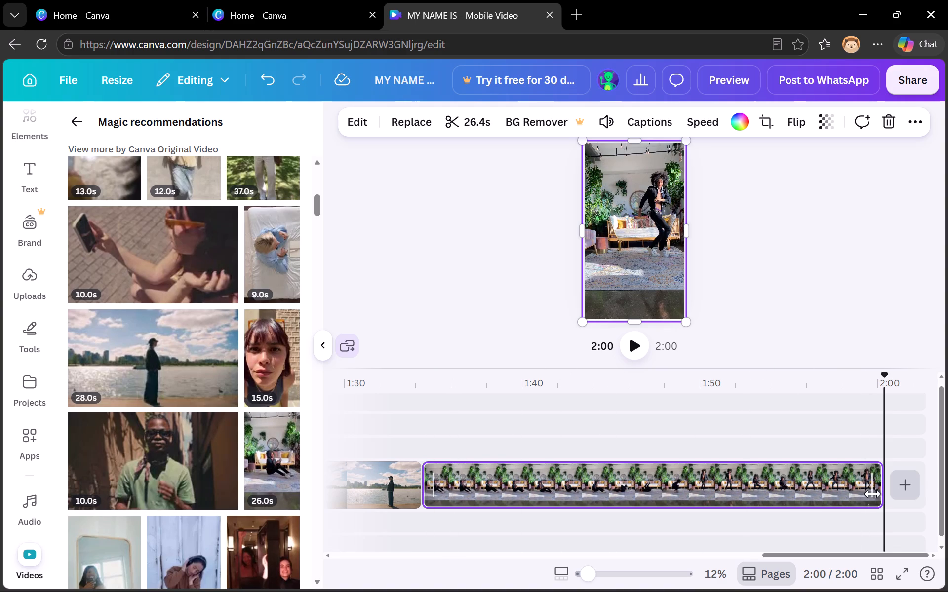
pyautogui.moveTo(872, 494); pyautogui.dragTo(471, 507)
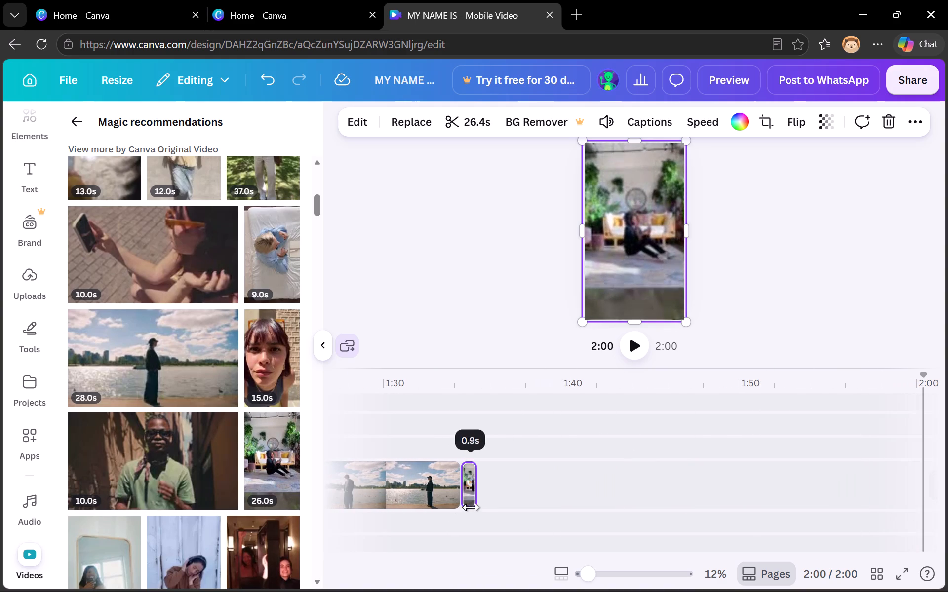
pyautogui.moveTo(471, 507); pyautogui.dragTo(471, 512)
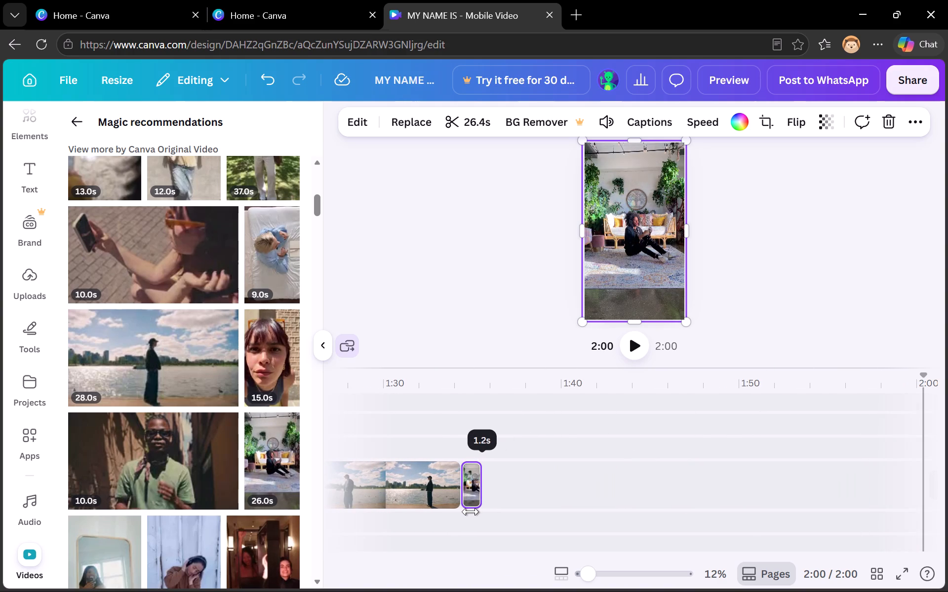
pyautogui.moveTo(471, 512); pyautogui.dragTo(473, 512)
# Trim the start of the 28.0s waterside clip so that it lasts about 1.4 s.
pyautogui.click(835, 498)
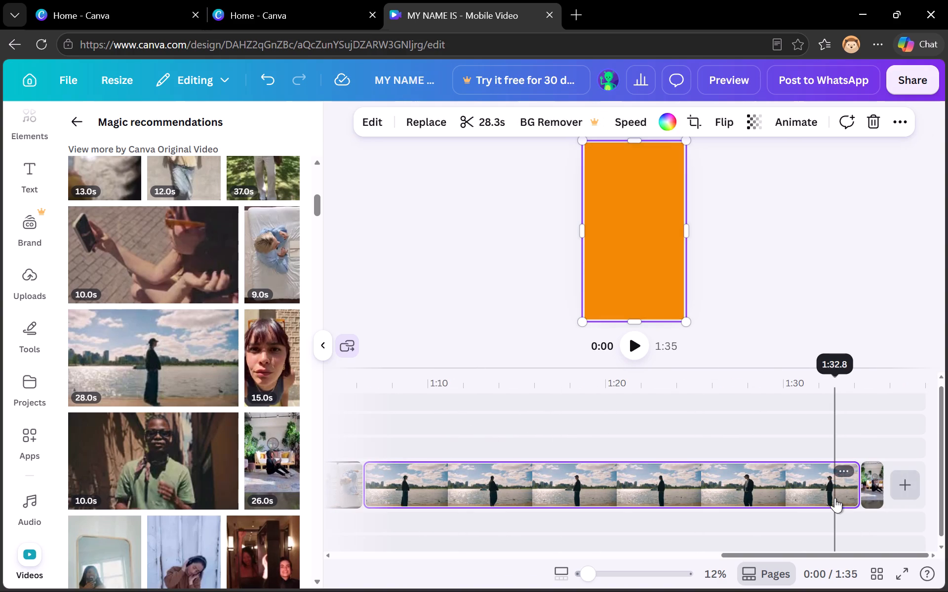
pyautogui.hscroll(1, 471, 502)
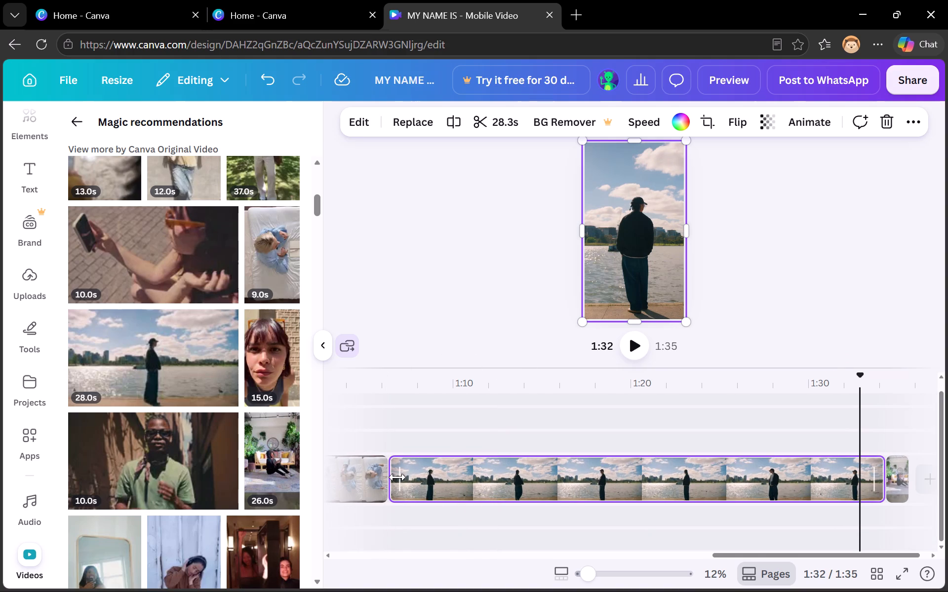
pyautogui.moveTo(396, 477); pyautogui.dragTo(784, 462)
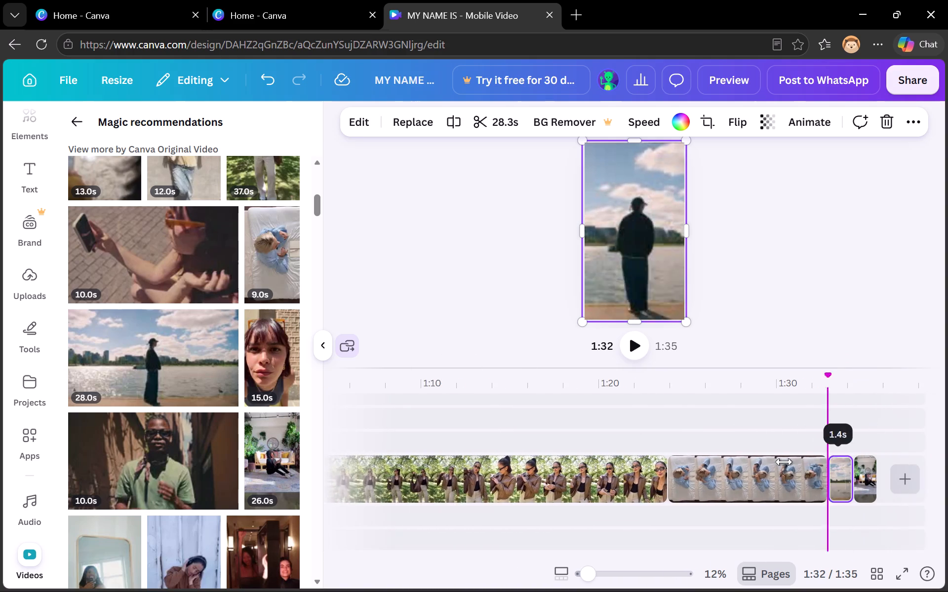
pyautogui.moveTo(784, 462); pyautogui.dragTo(833, 468)
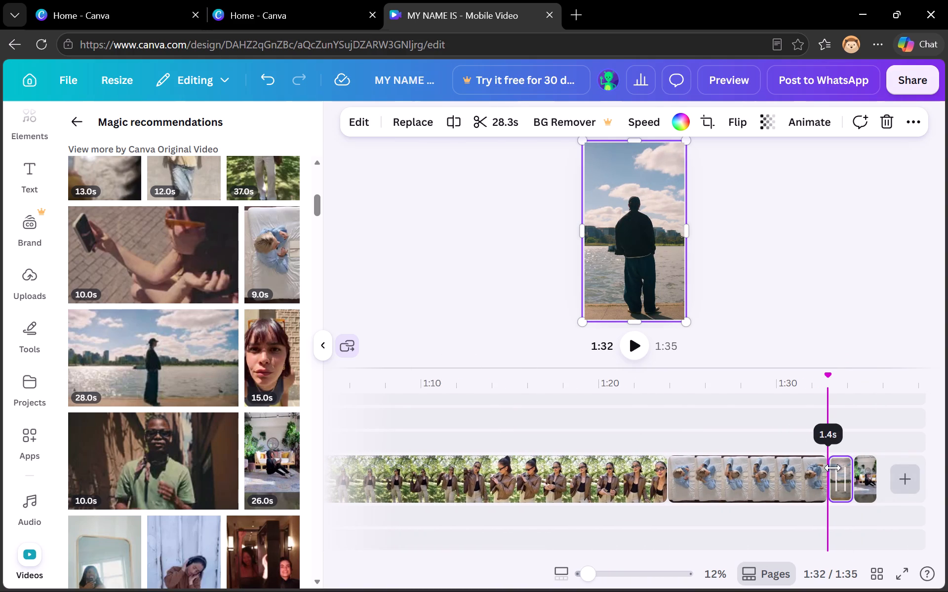
pyautogui.moveTo(833, 468); pyautogui.dragTo(844, 485)
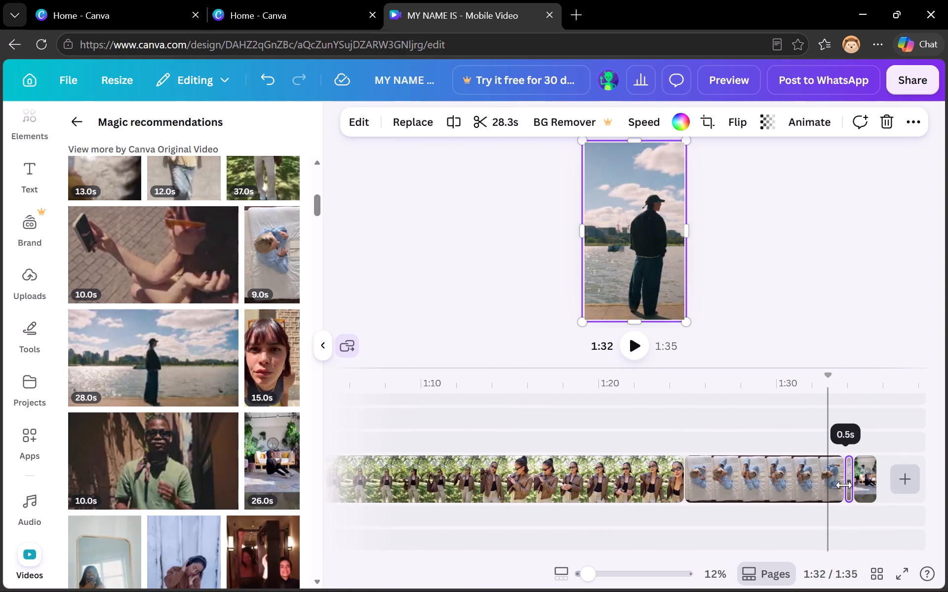
pyautogui.moveTo(844, 485); pyautogui.dragTo(843, 485)
# Trim the end of the 9.0s bed clip so that it lasts about 1.4 s.
pyautogui.click(758, 487)
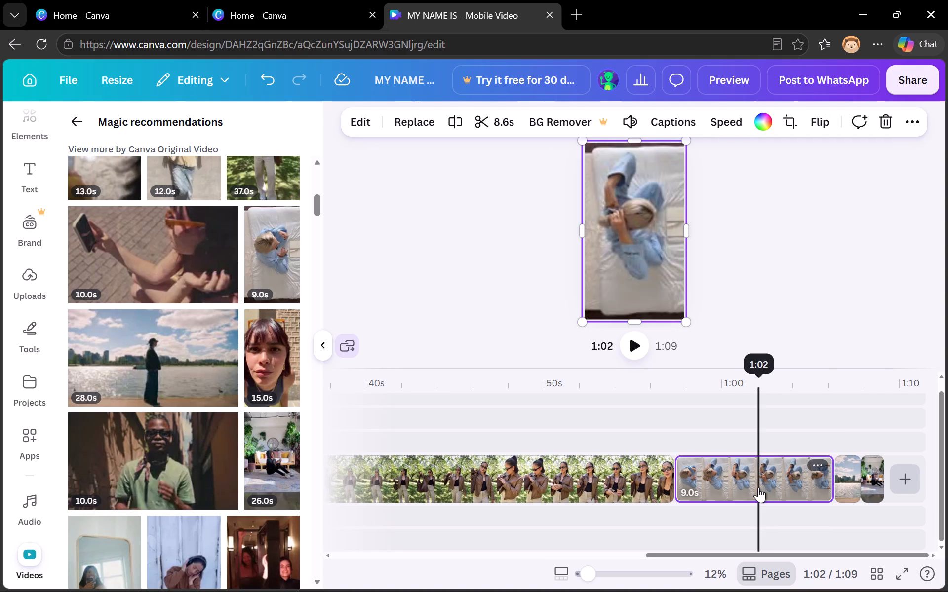
pyautogui.moveTo(826, 486); pyautogui.dragTo(704, 495)
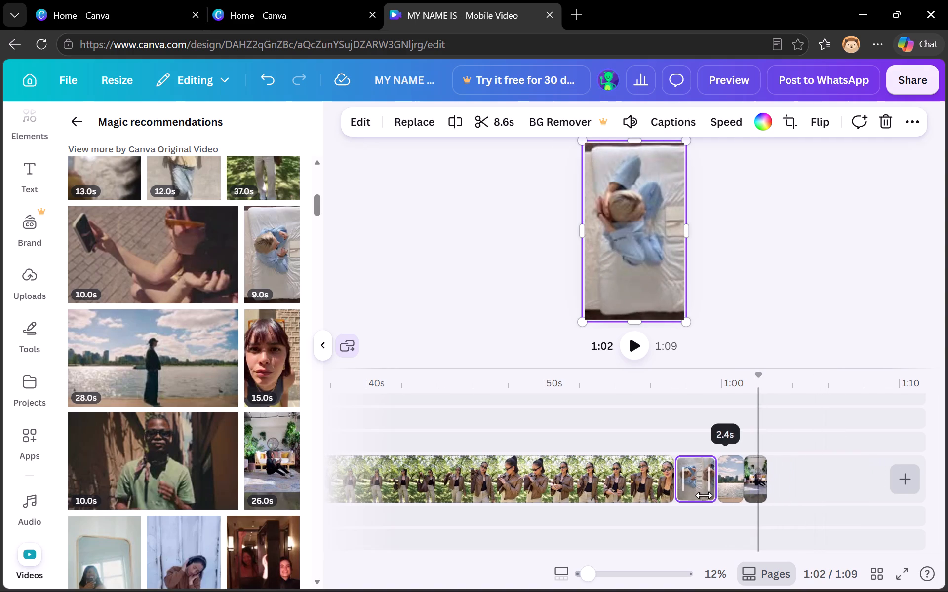
pyautogui.moveTo(704, 495); pyautogui.dragTo(691, 498)
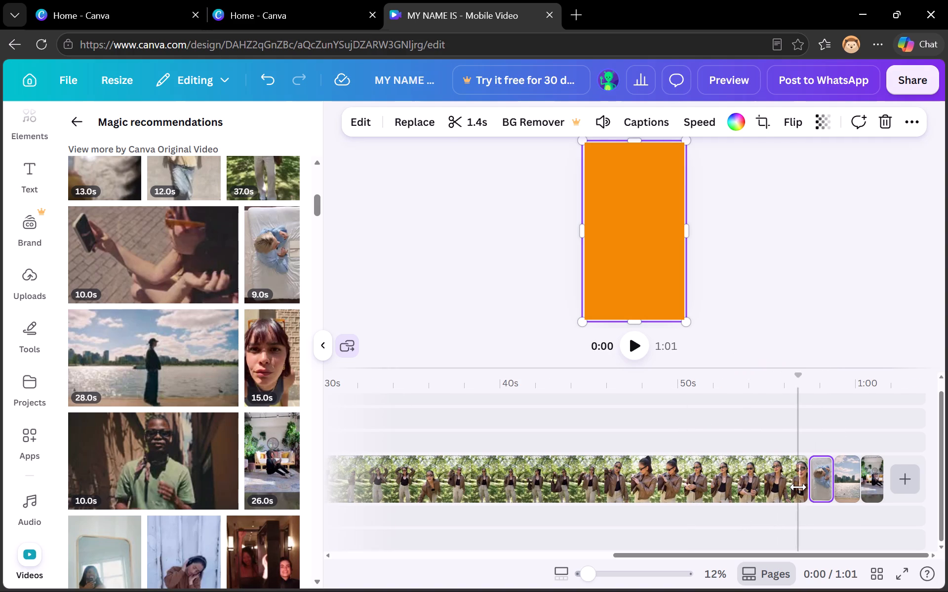
# Trim the end of the 37.0s park clip so that it lasts about 1.4 s.
pyautogui.moveTo(795, 484); pyautogui.dragTo(374, 503)
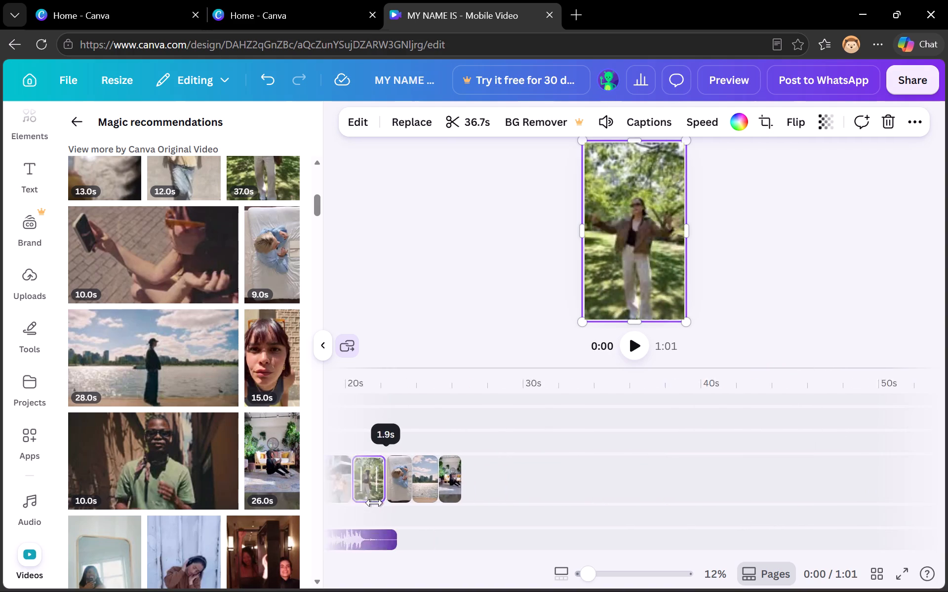
pyautogui.moveTo(374, 503); pyautogui.dragTo(477, 502)
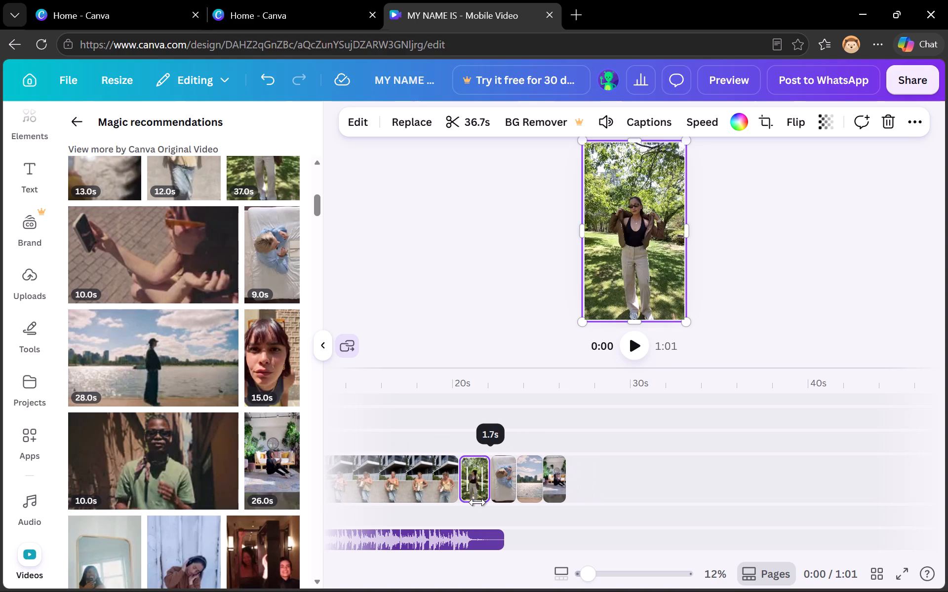
pyautogui.moveTo(477, 502); pyautogui.dragTo(471, 503)
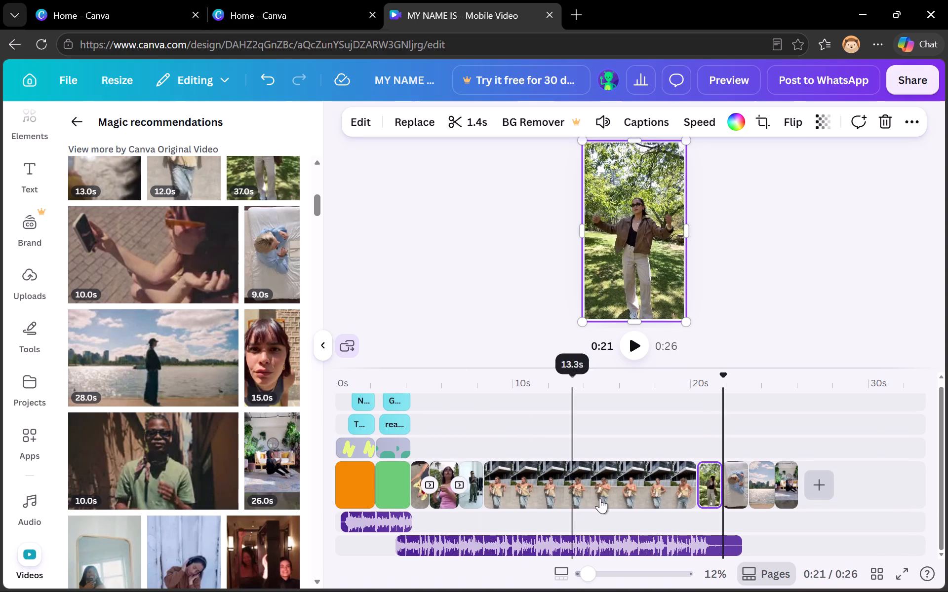
# Trim the end of the yellow-top woman clip so that it lasts about 1.4 s.
pyautogui.moveTo(687, 485); pyautogui.dragTo(472, 481)
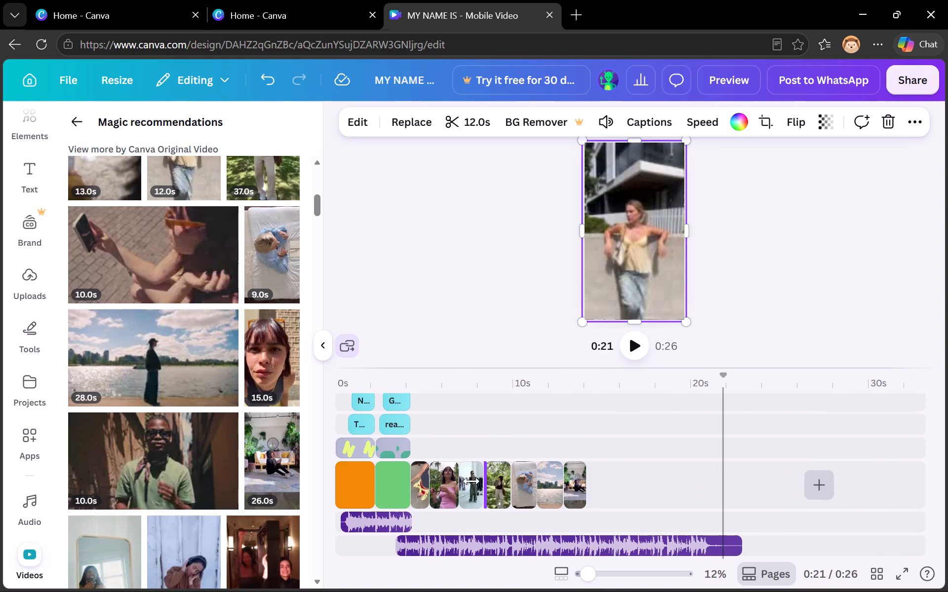
pyautogui.moveTo(472, 481); pyautogui.dragTo(499, 487)
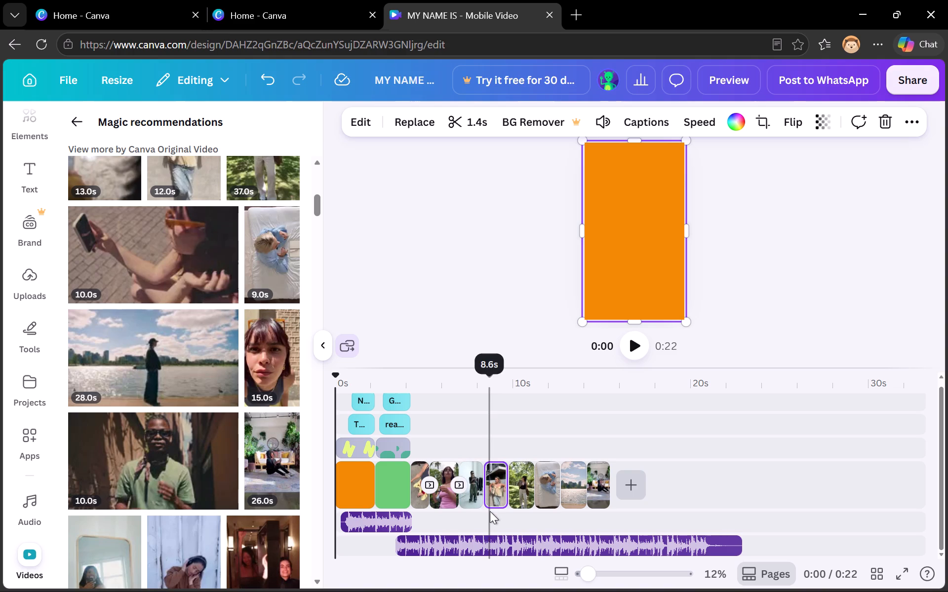
# Add a Slide transition between the clothes-rack clip and the yellow-top clip.
pyautogui.click(474, 519)
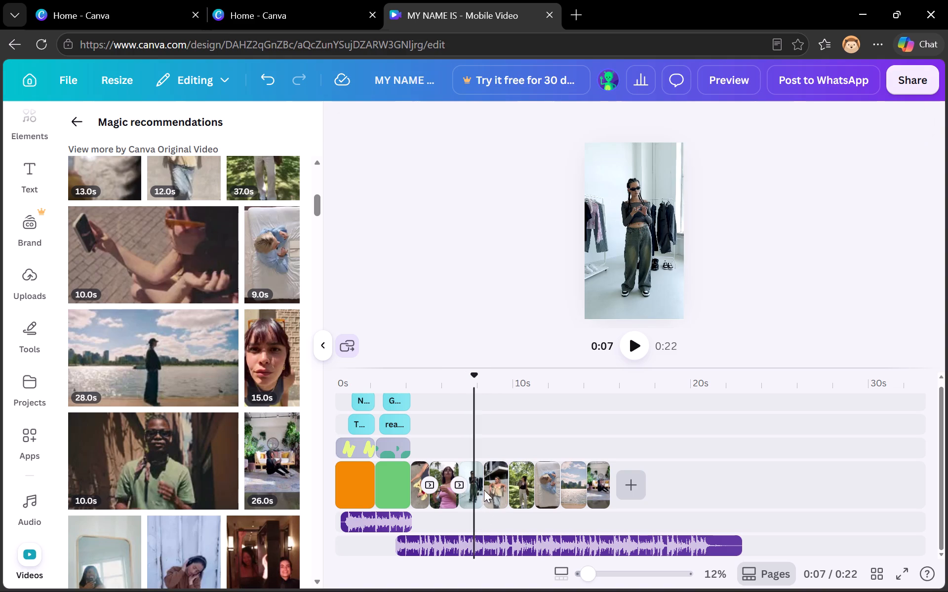
pyautogui.click(481, 487)
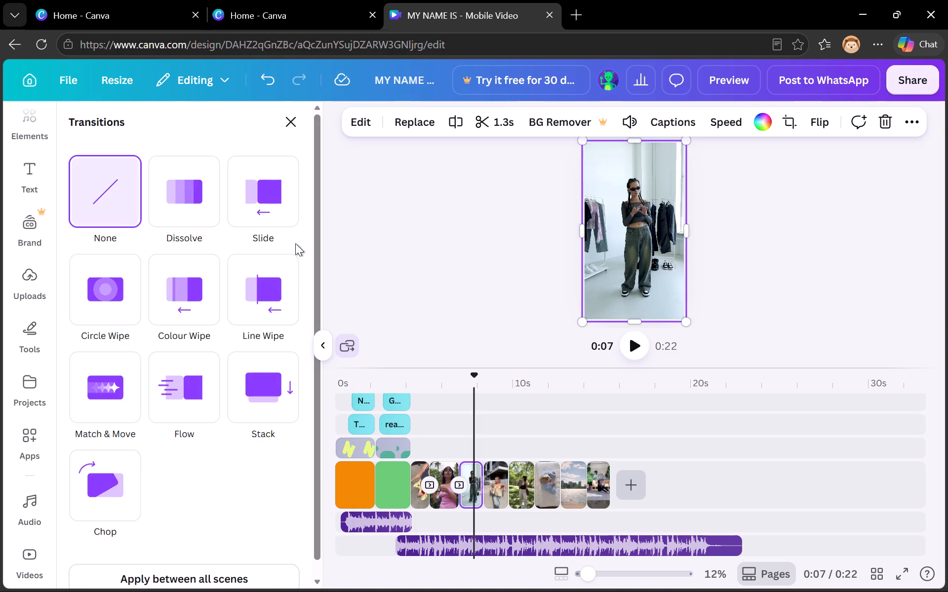
pyautogui.click(274, 222)
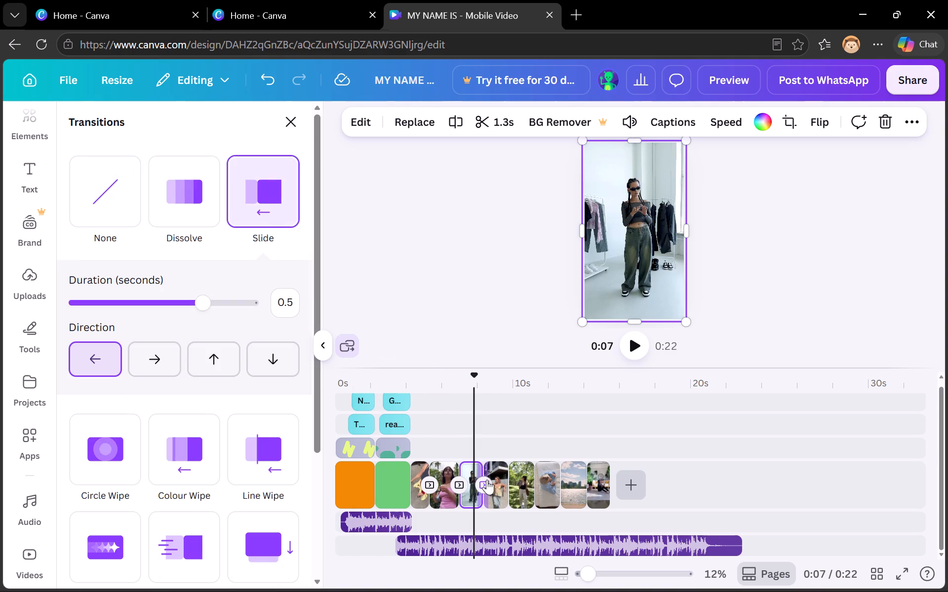
# Add a Slide transition between the yellow-top clip and the park clip.
pyautogui.click(513, 498)
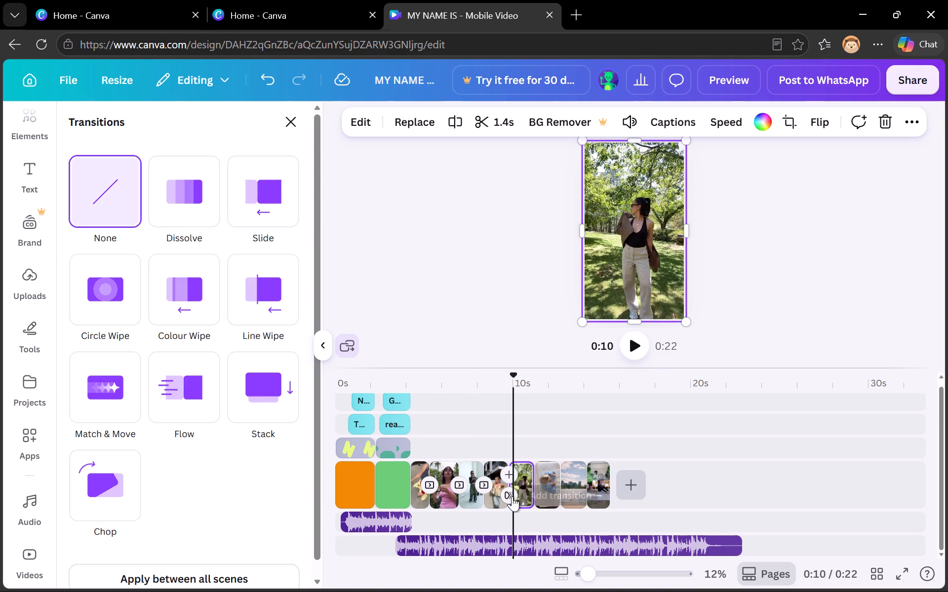
pyautogui.click(508, 499)
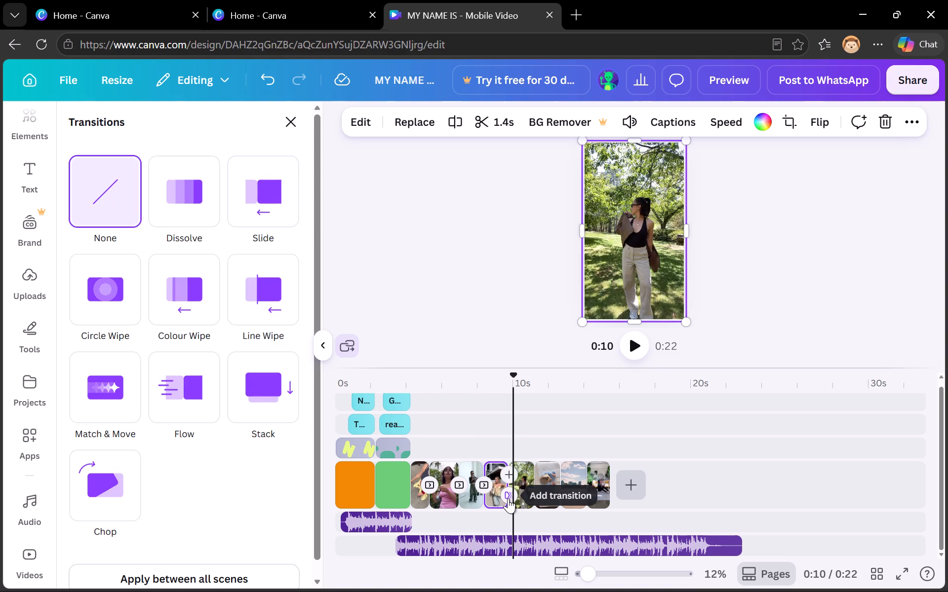
pyautogui.click(508, 498)
pyautogui.click(507, 490)
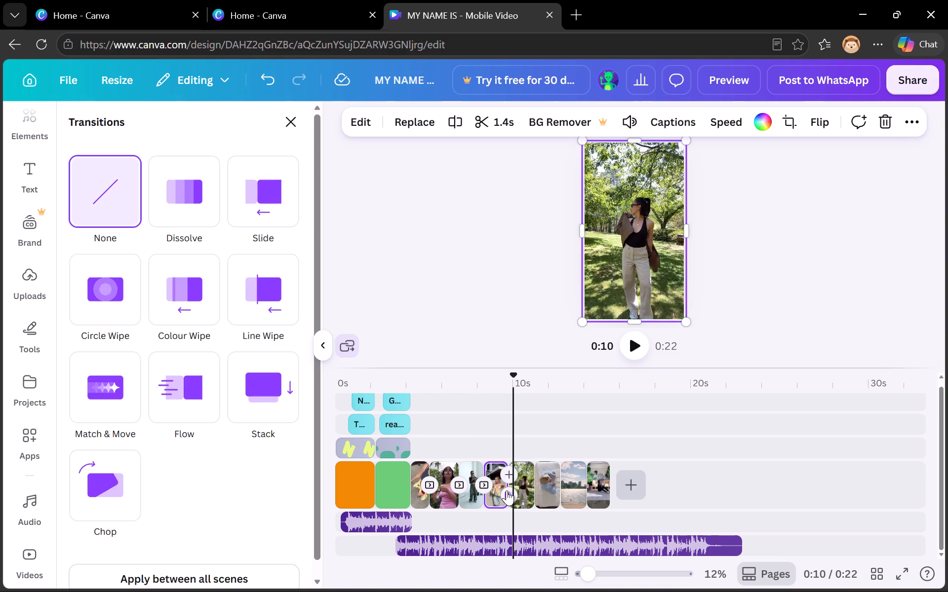
pyautogui.click(279, 213)
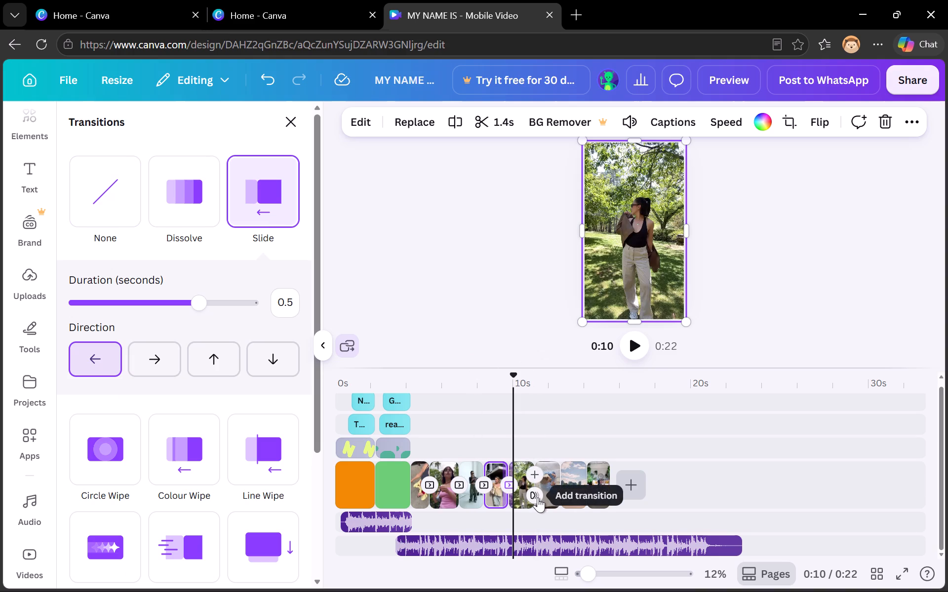
# Add a Slide transition between the park clip and the bed clip.
pyautogui.click(537, 497)
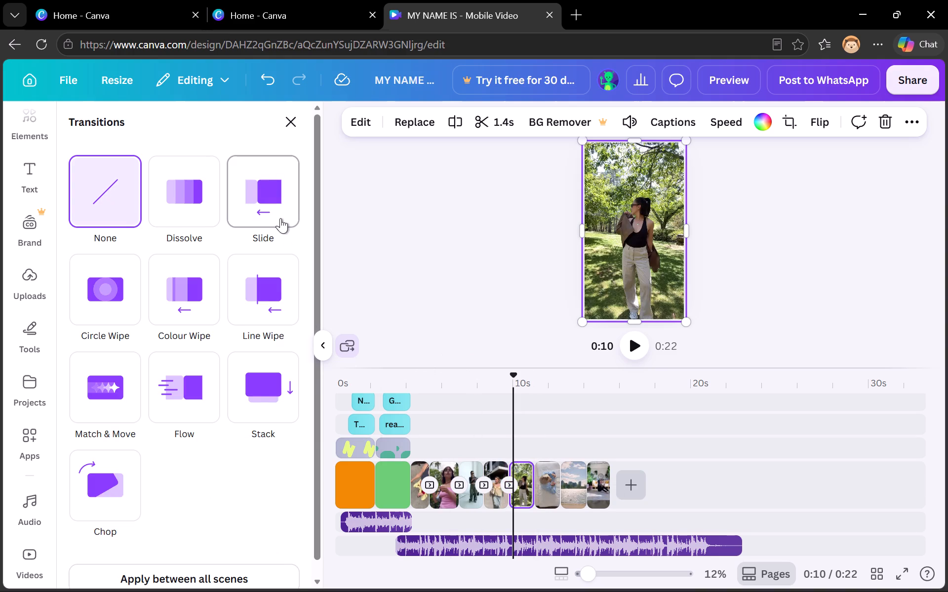
pyautogui.click(280, 218)
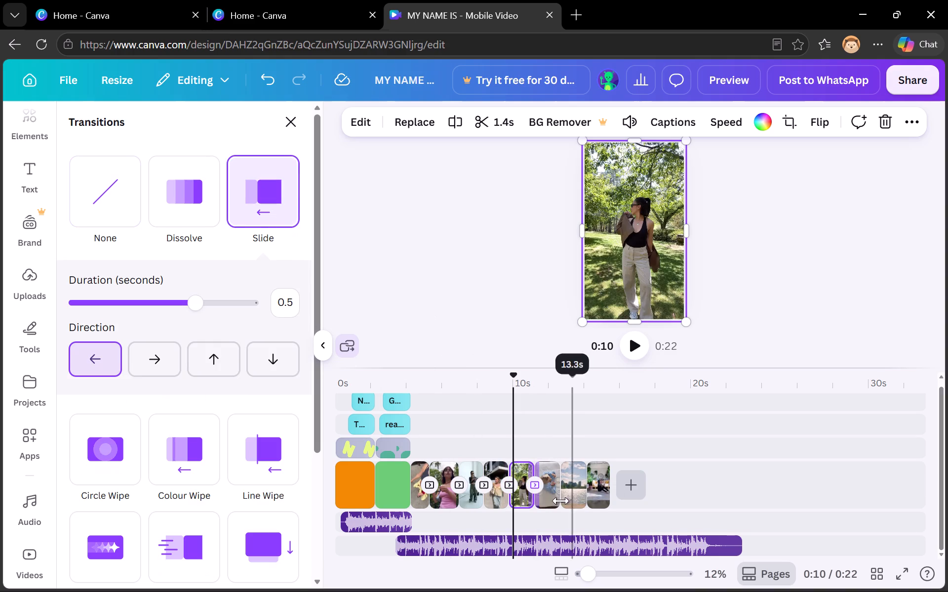
# Add a Slide transition between the bed clip and the waterside clip.
pyautogui.click(559, 500)
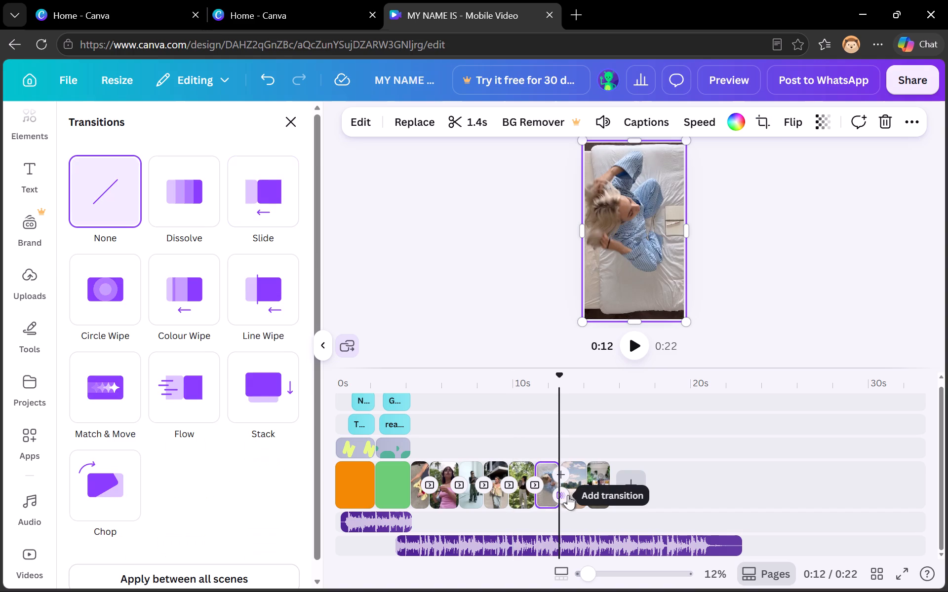
pyautogui.click(563, 493)
pyautogui.click(563, 493)
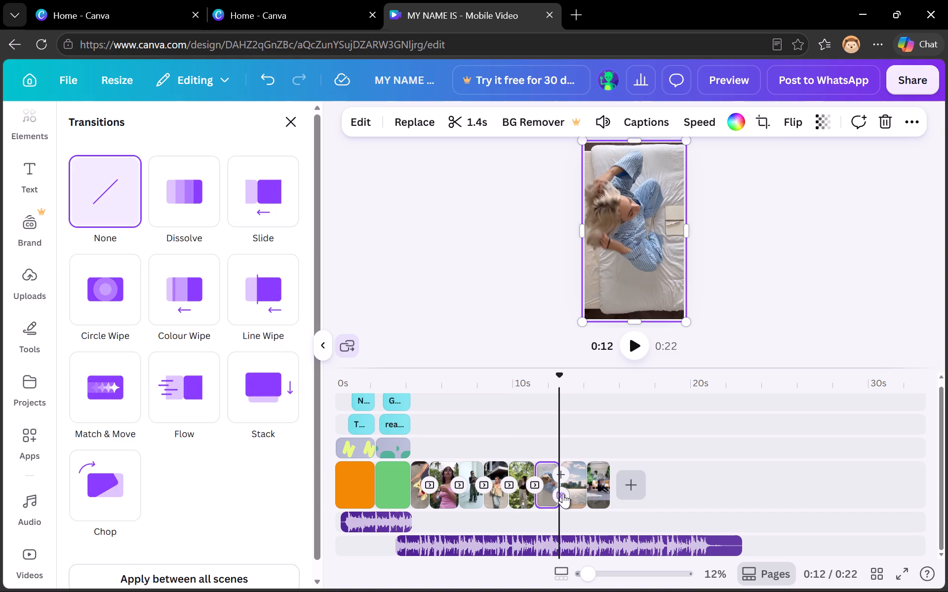
pyautogui.click(263, 191)
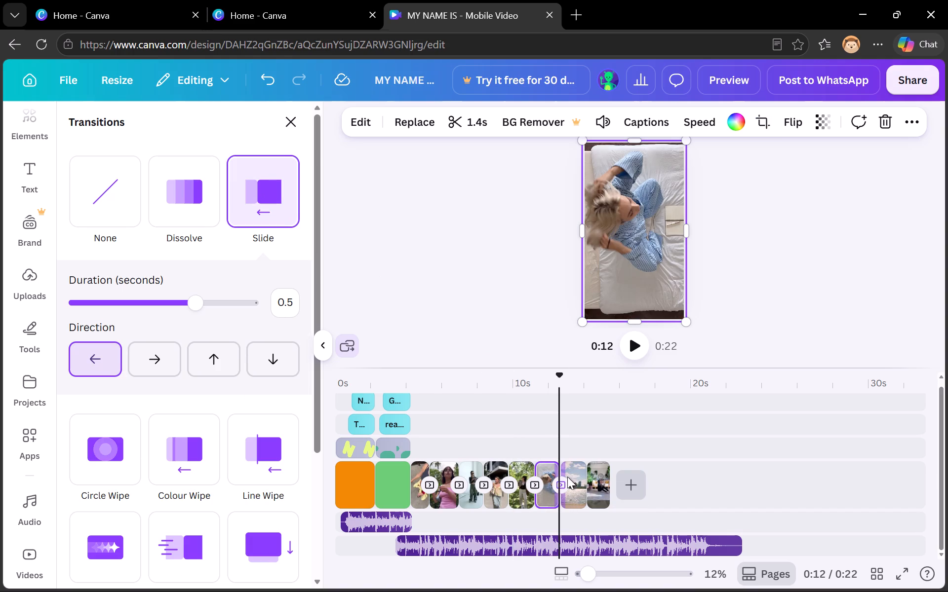
# Add a Slide transition between the waterside clip and the plant-filled room clip.
pyautogui.click(591, 495)
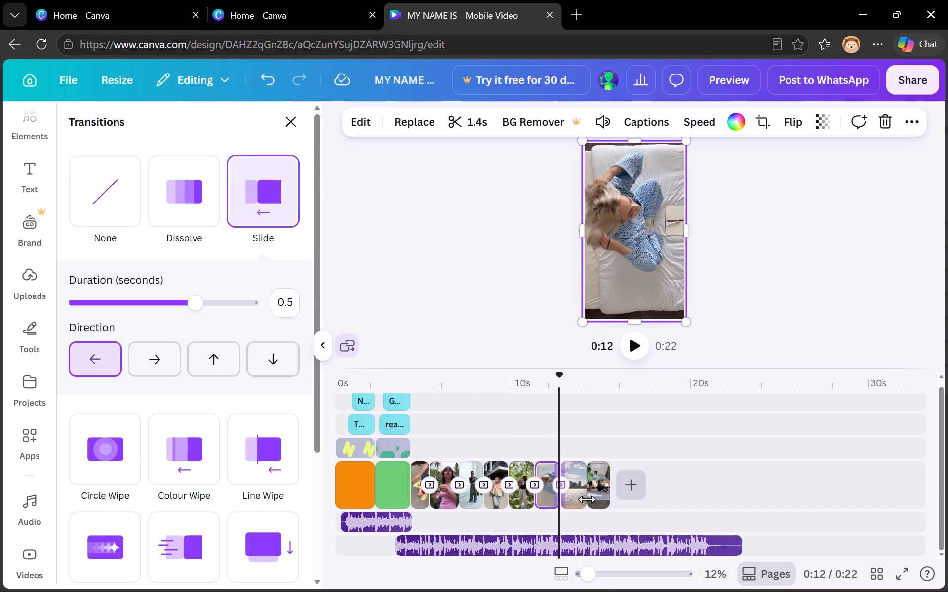
pyautogui.click(585, 499)
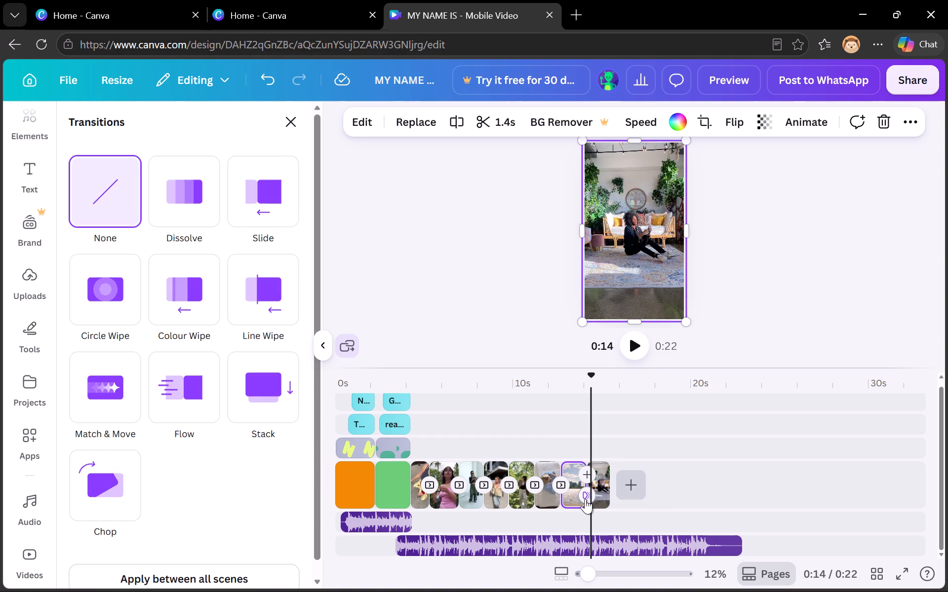
pyautogui.click(262, 189)
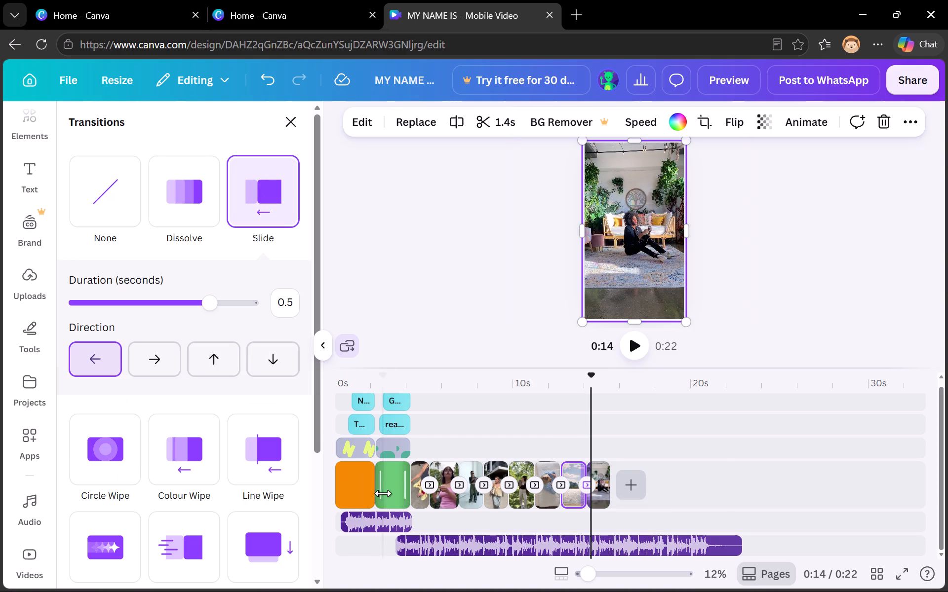
# Play back the video to review the trimmed clips and transitions, and browse more of the recommended stock videos.
pyautogui.moveTo(591, 395); pyautogui.dragTo(541, 402)
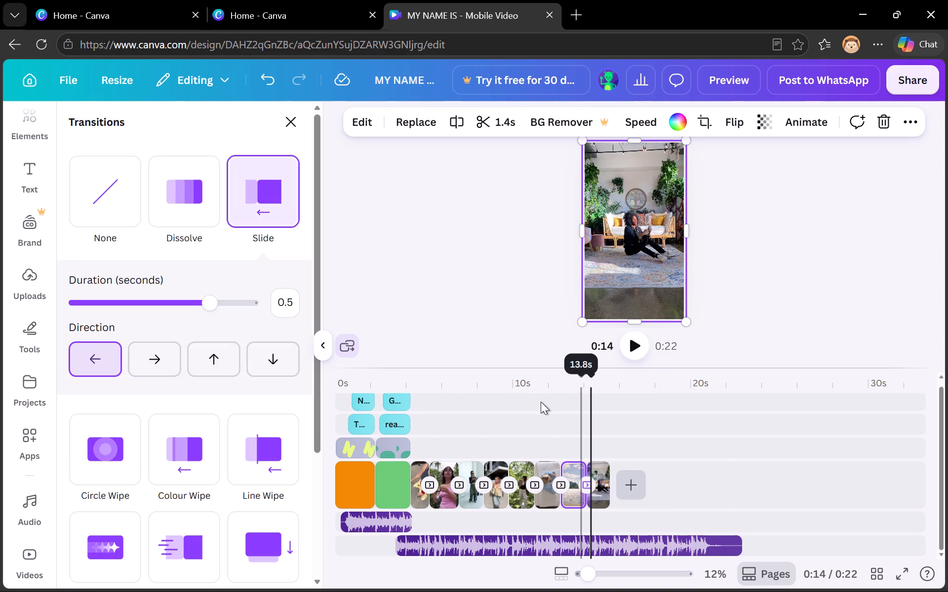
pyautogui.moveTo(541, 402); pyautogui.dragTo(628, 349)
pyautogui.click(632, 350)
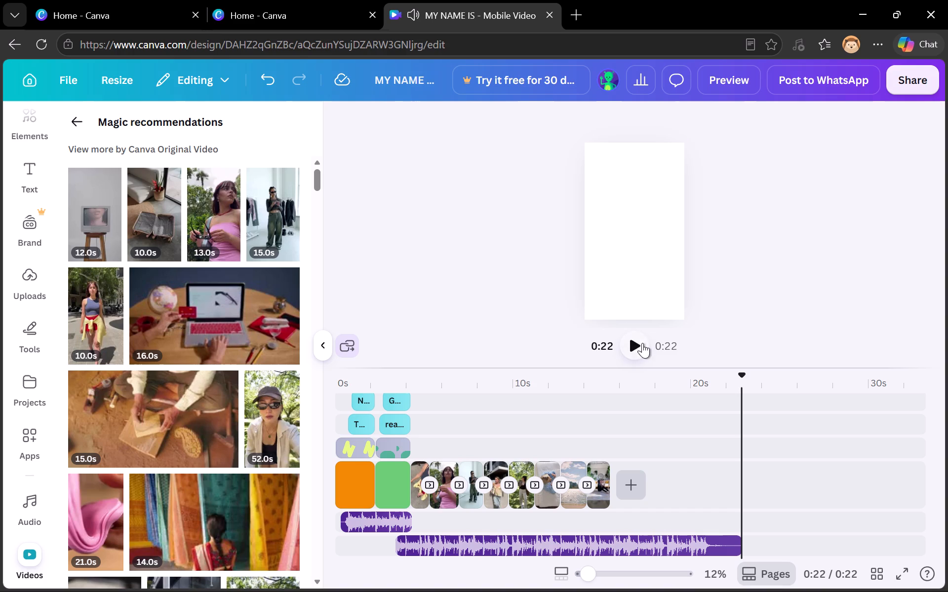
pyautogui.click(641, 343)
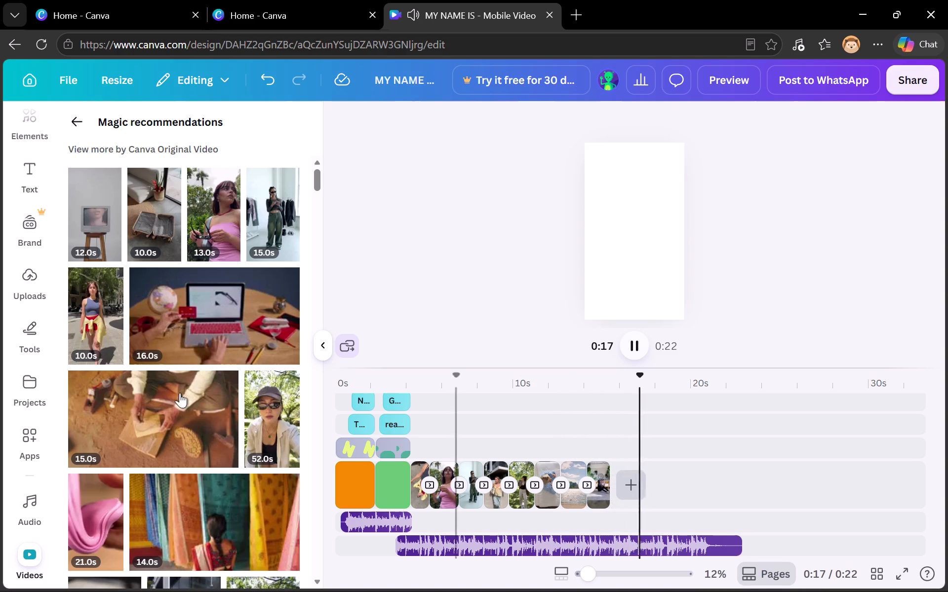
pyautogui.scroll(-6, 90, 432)
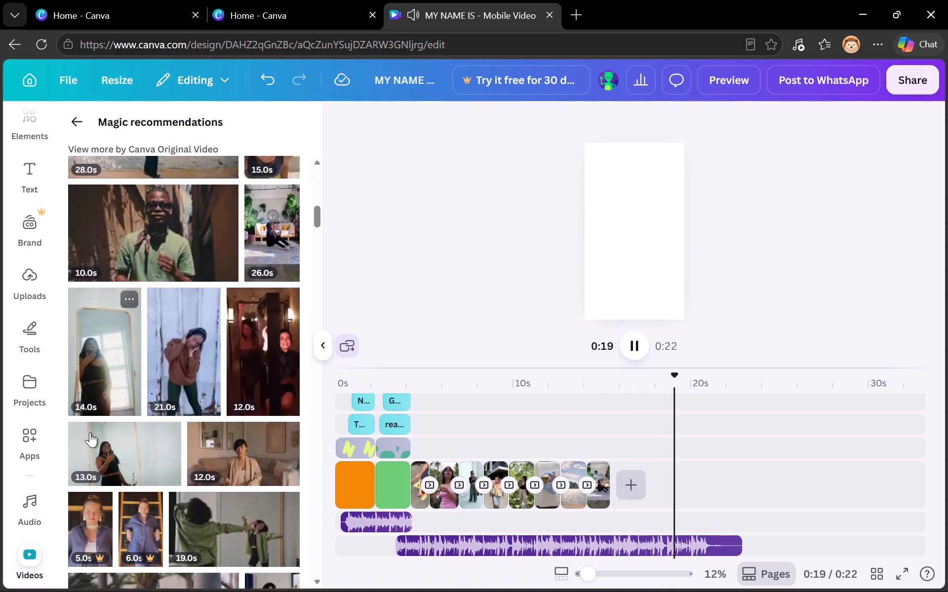
pyautogui.scroll(-2, 90, 432)
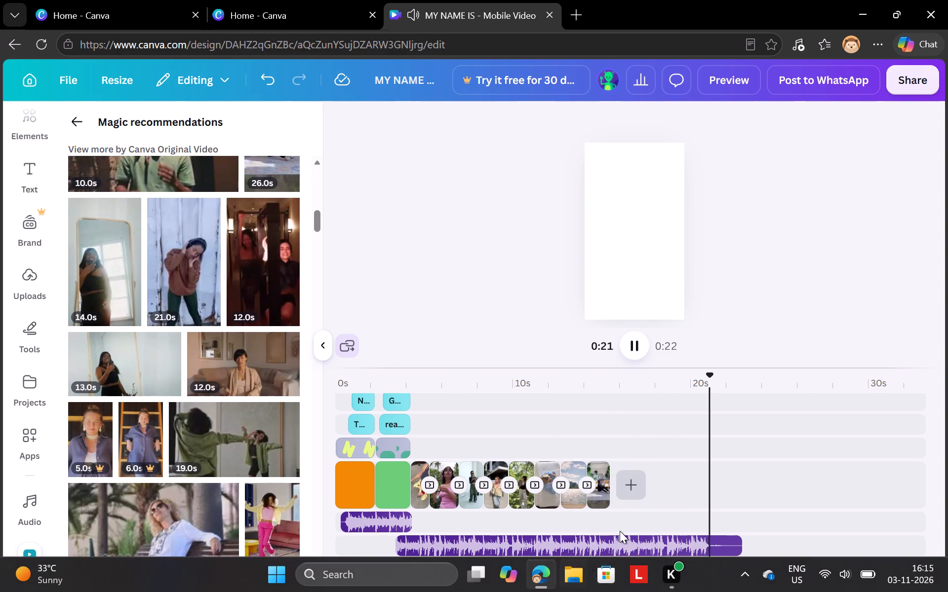
# Split the Workout Music Version 5 track at about 0:15, just after the last video clip ends.
pyautogui.click(619, 536)
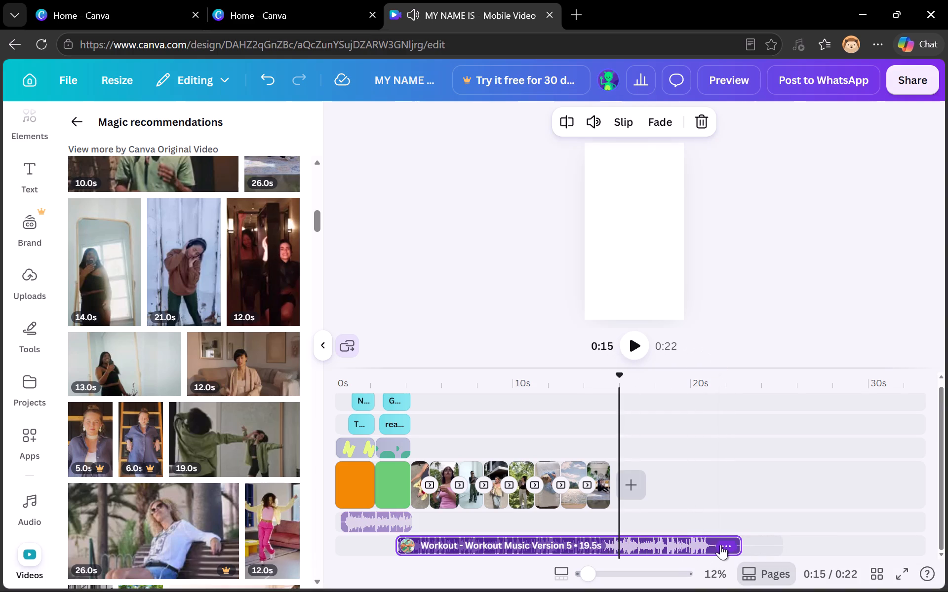
pyautogui.click(721, 545)
pyautogui.click(743, 510)
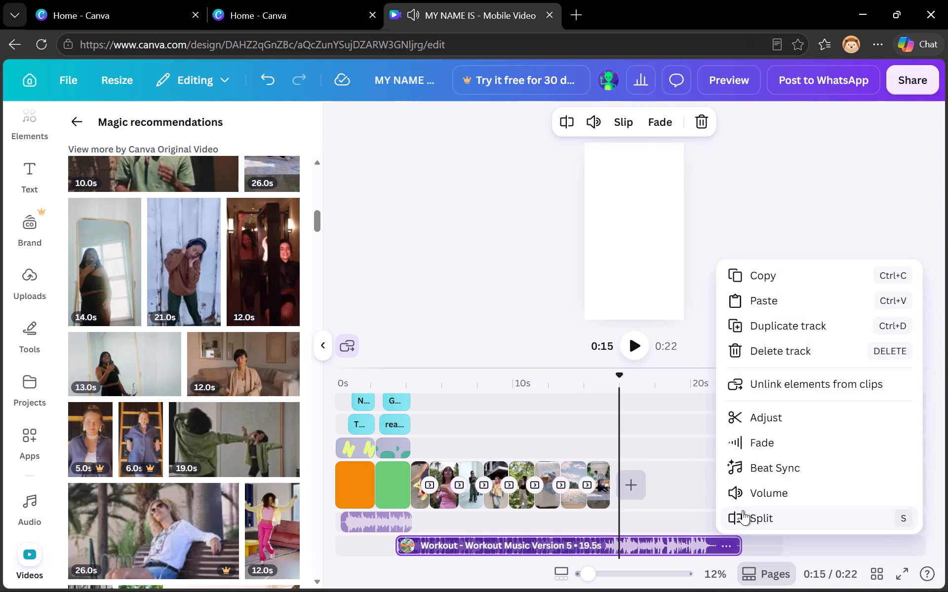
# Delete the leftover piece of the Workout Music Version 5 track after the split at about 0:15.
pyautogui.click(693, 539)
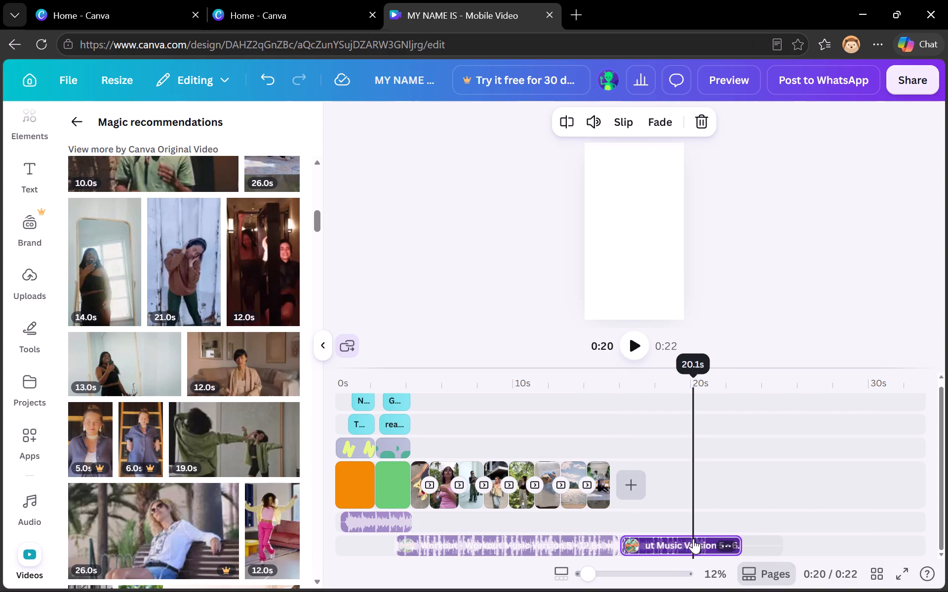
pyautogui.press('Delete')
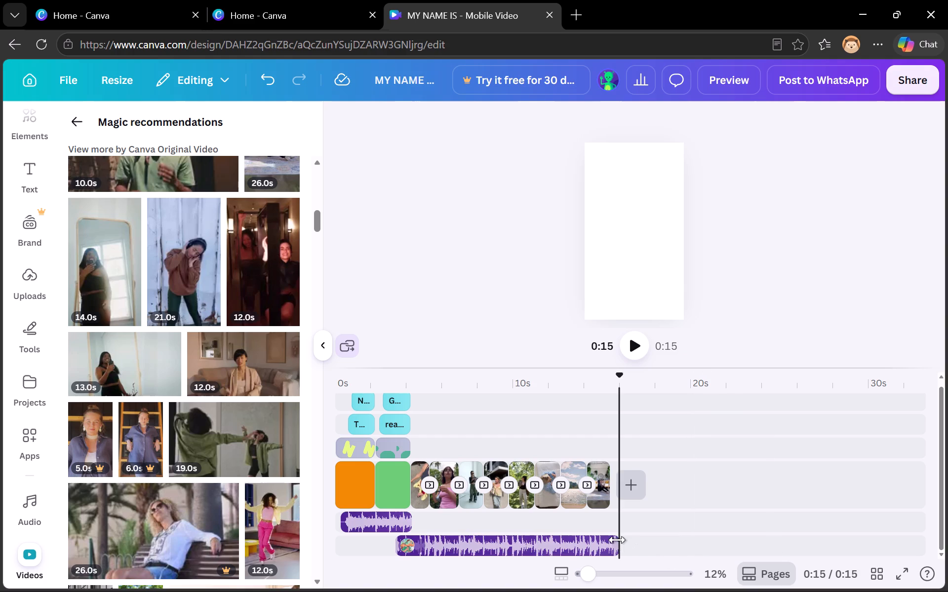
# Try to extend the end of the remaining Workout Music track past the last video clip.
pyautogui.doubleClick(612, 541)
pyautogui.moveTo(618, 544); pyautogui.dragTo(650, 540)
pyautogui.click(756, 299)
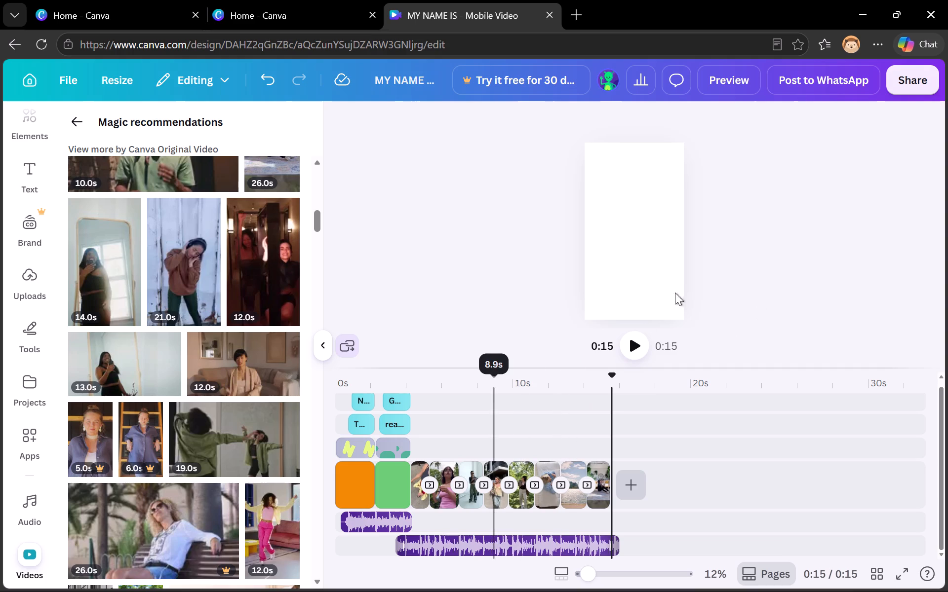
# Hide the Magic recommendations videos to give the canvas and timeline the full width.
pyautogui.click(328, 338)
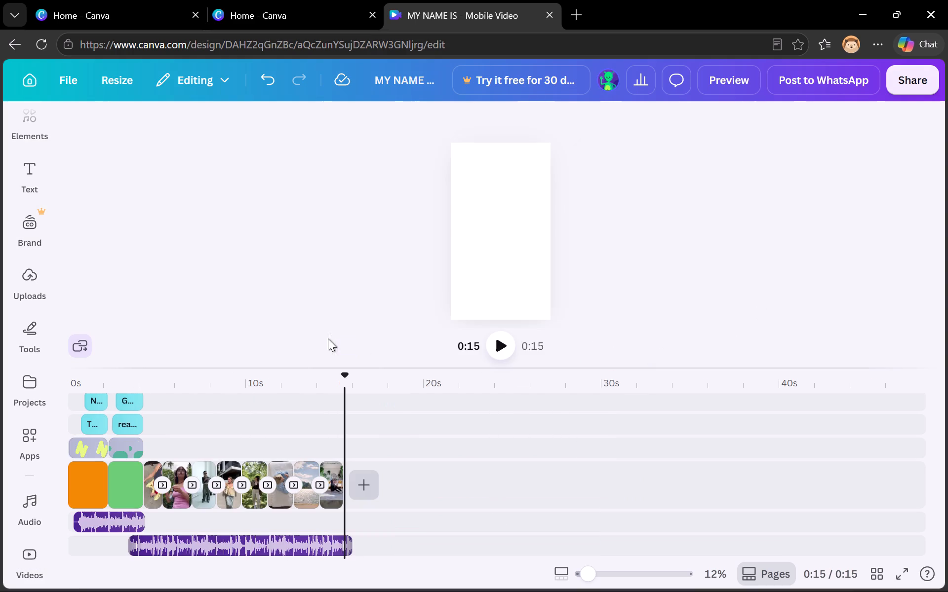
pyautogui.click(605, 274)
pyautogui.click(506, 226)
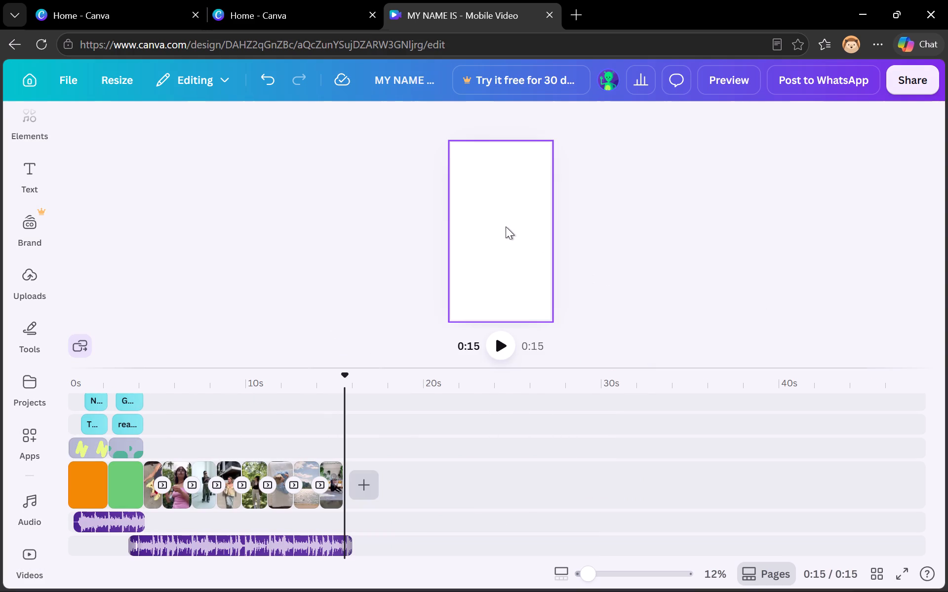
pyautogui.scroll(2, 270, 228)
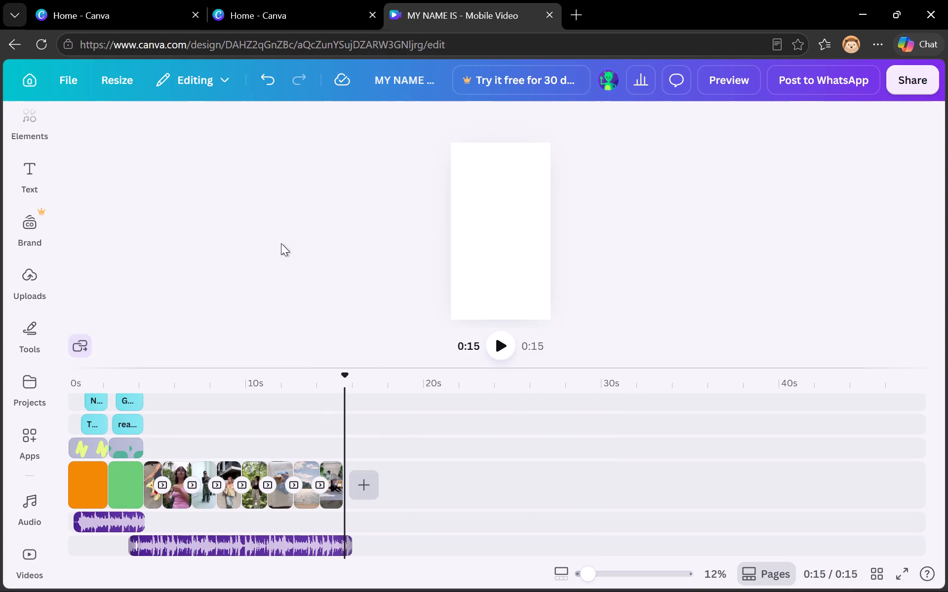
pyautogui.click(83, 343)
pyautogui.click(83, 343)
# Play the finished video in full screen to review it, and return to the editor.
pyautogui.click(905, 568)
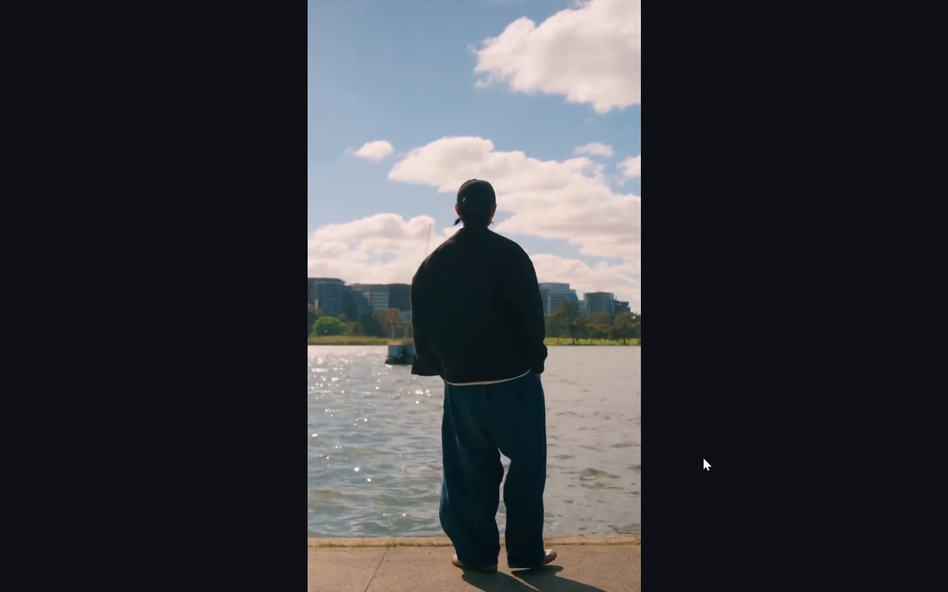
pyautogui.press('Escape')
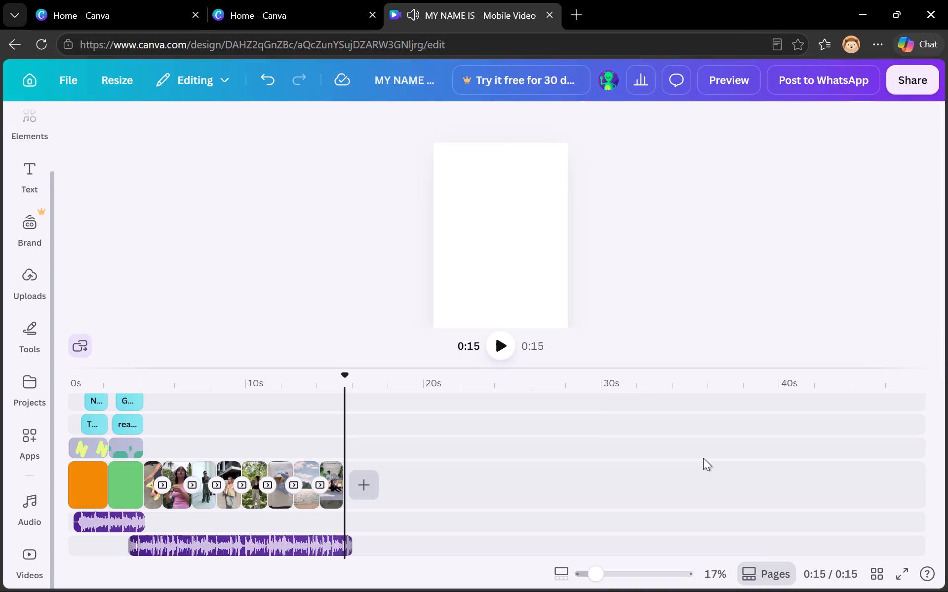
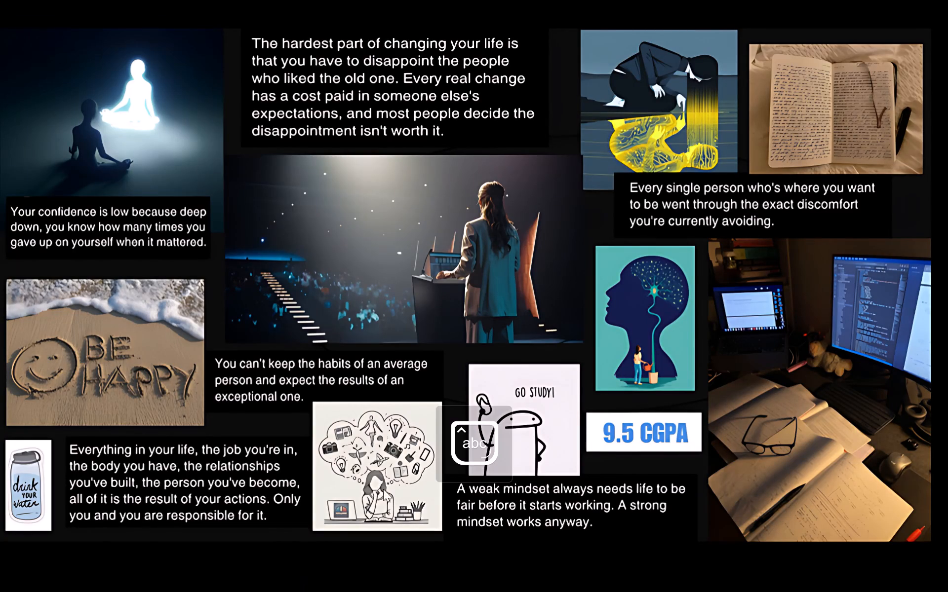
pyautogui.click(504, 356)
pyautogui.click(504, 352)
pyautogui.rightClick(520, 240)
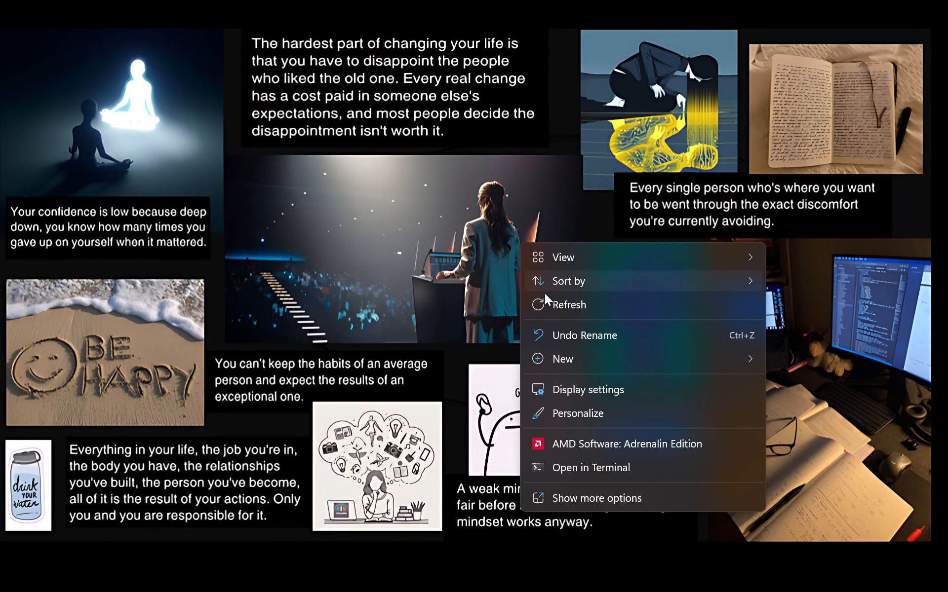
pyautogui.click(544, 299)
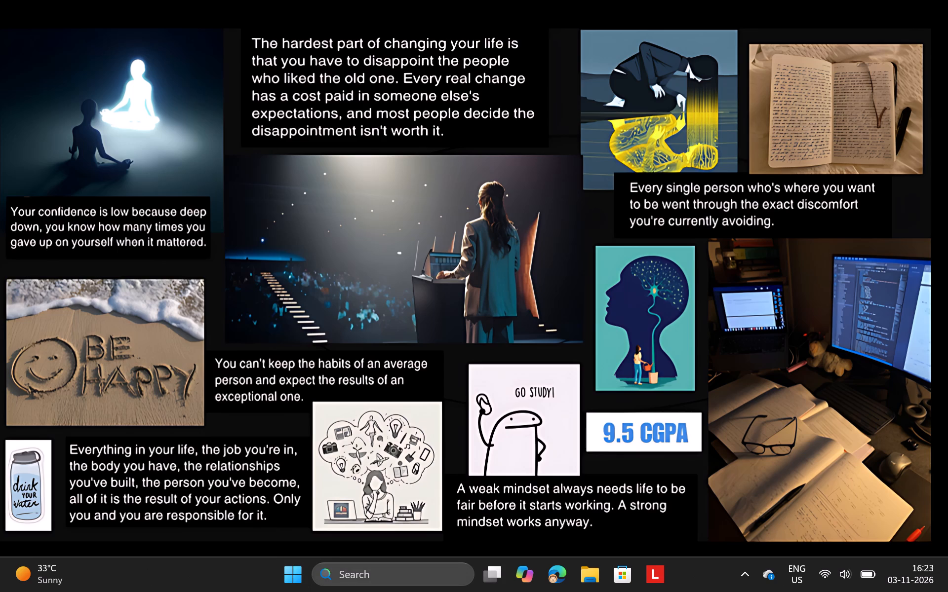
# Search Windows for "k" and open the best match.
pyautogui.click(342, 570)
pyautogui.press('k')
pyautogui.press('Return')
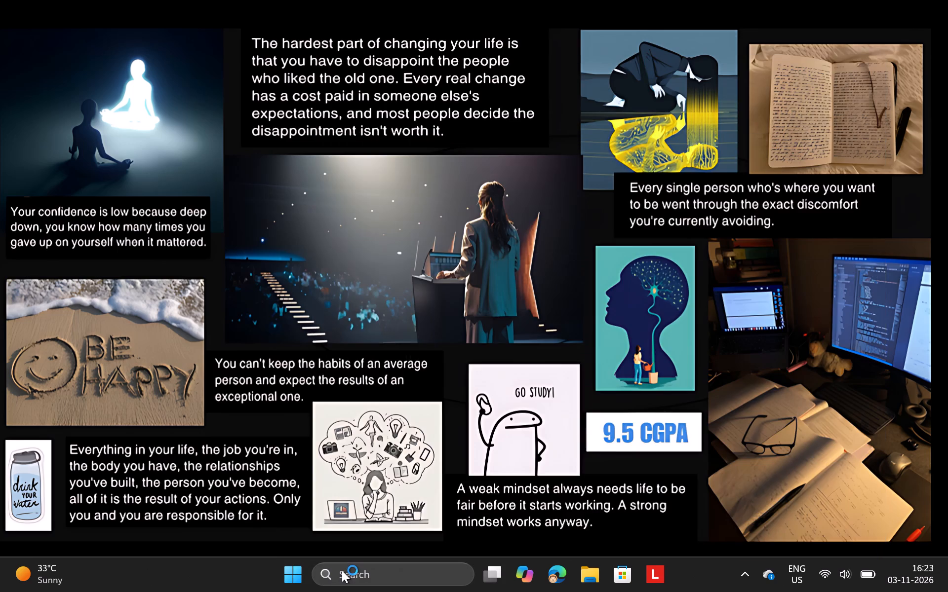
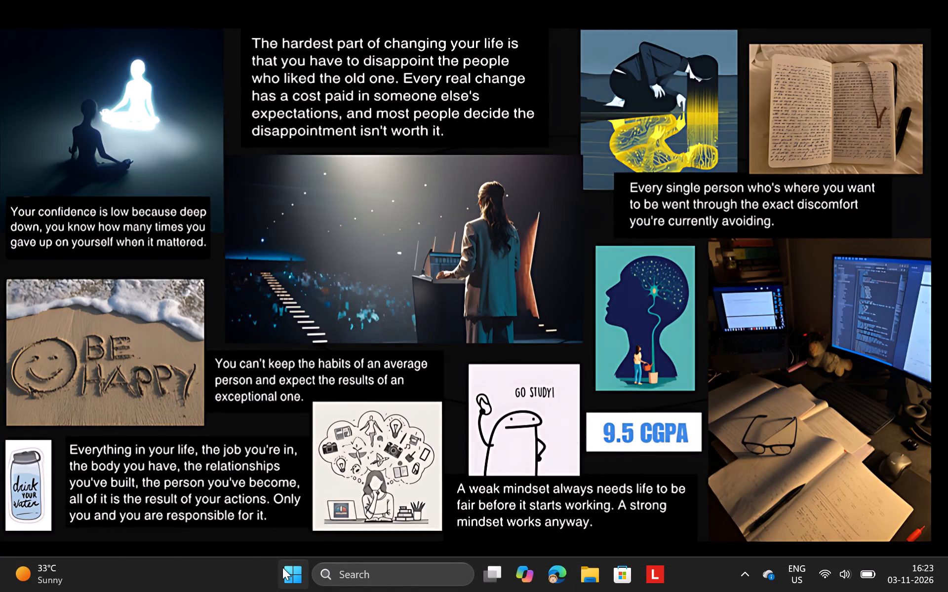
# Open the Windows power options for locking, sleeping, shutting down or restarting the computer.
pyautogui.click(282, 567)
pyautogui.click(575, 530)
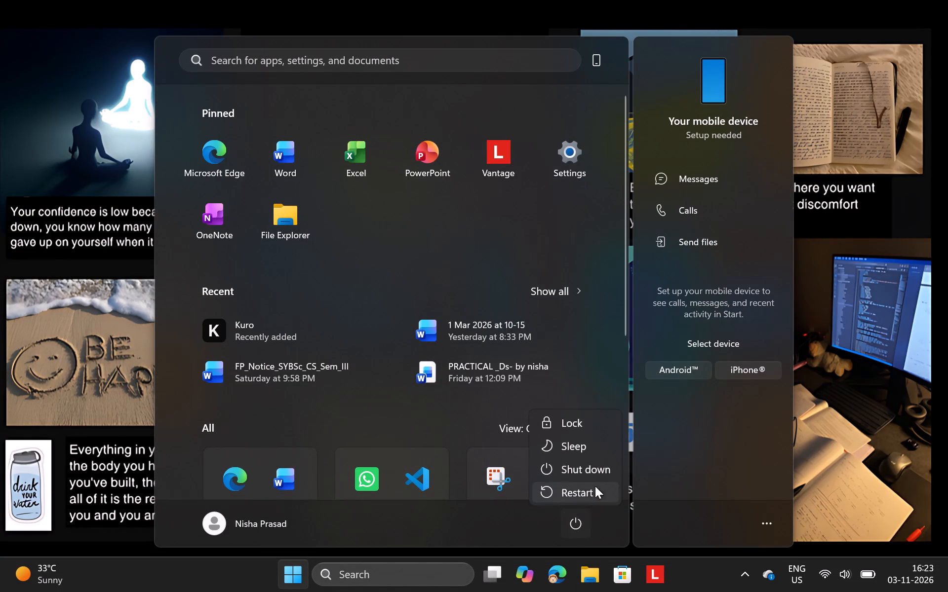